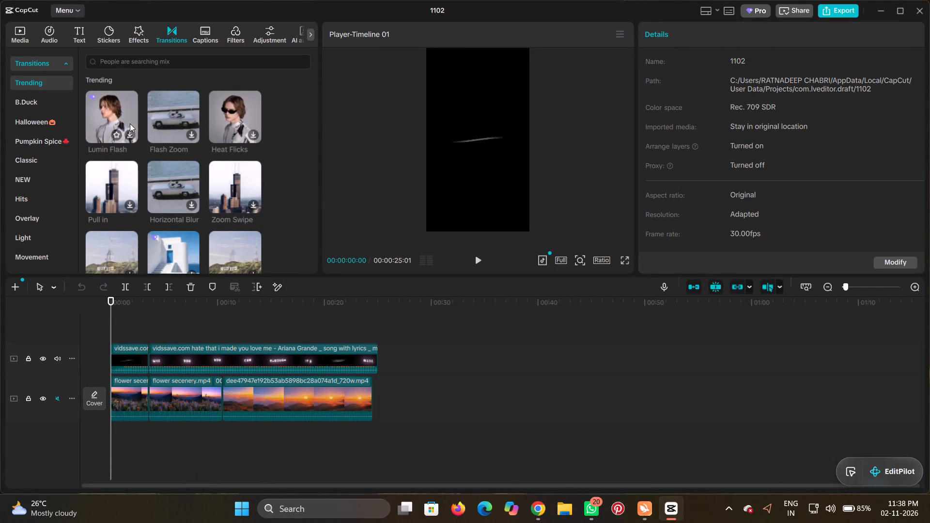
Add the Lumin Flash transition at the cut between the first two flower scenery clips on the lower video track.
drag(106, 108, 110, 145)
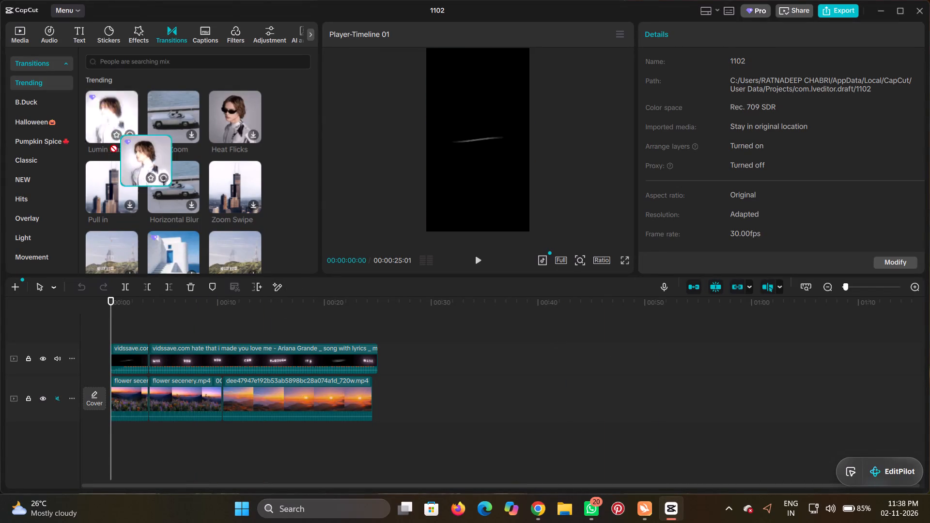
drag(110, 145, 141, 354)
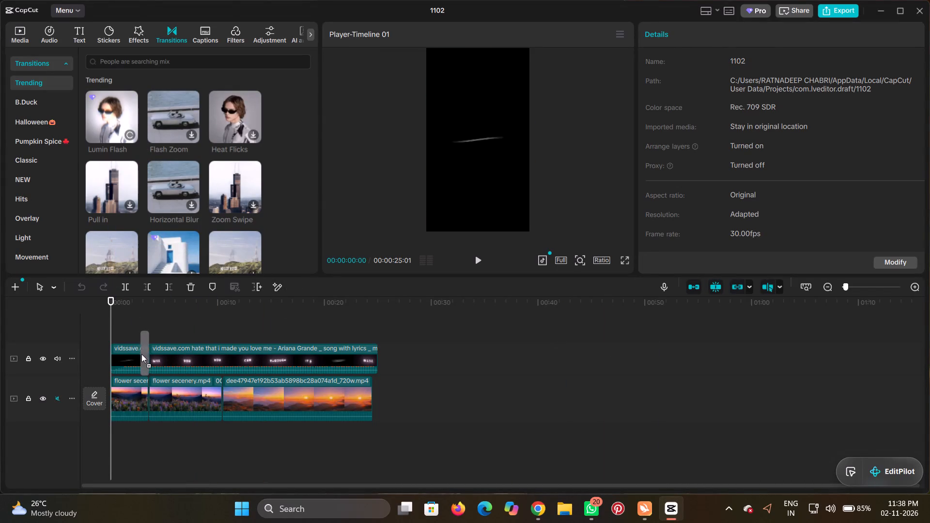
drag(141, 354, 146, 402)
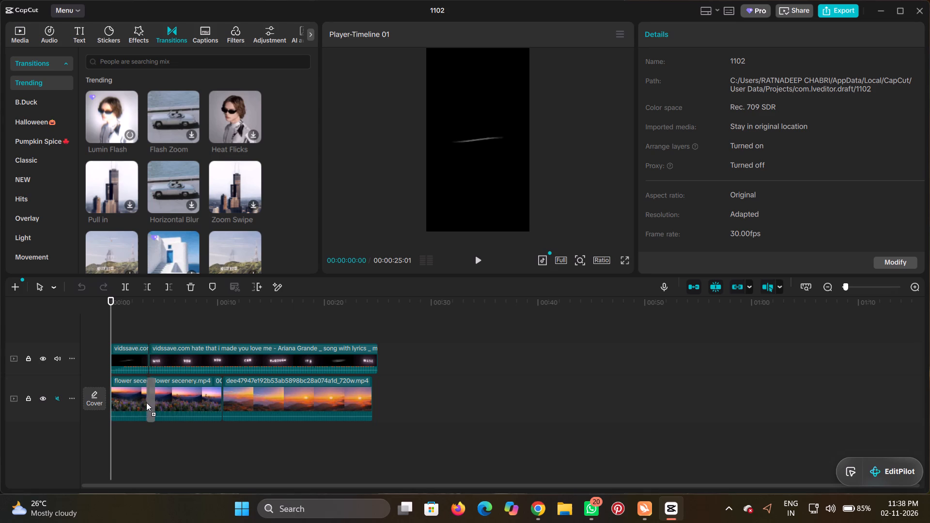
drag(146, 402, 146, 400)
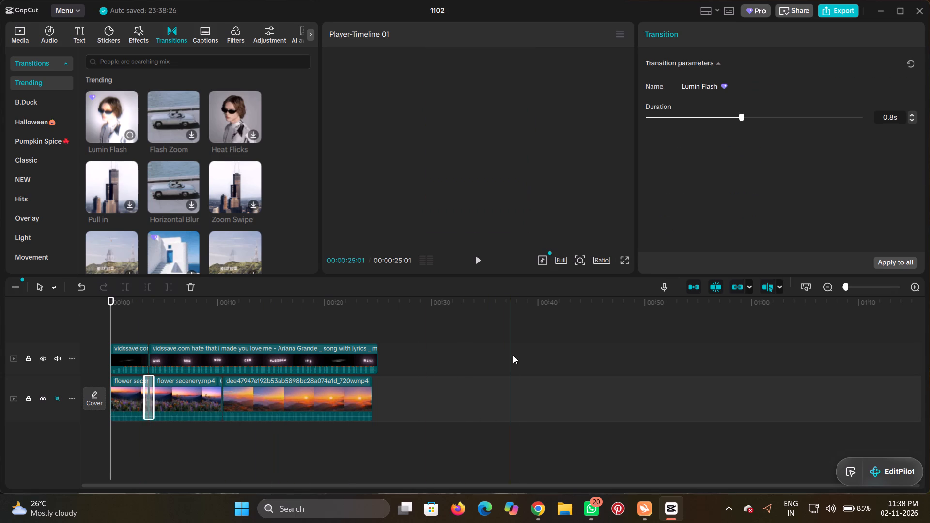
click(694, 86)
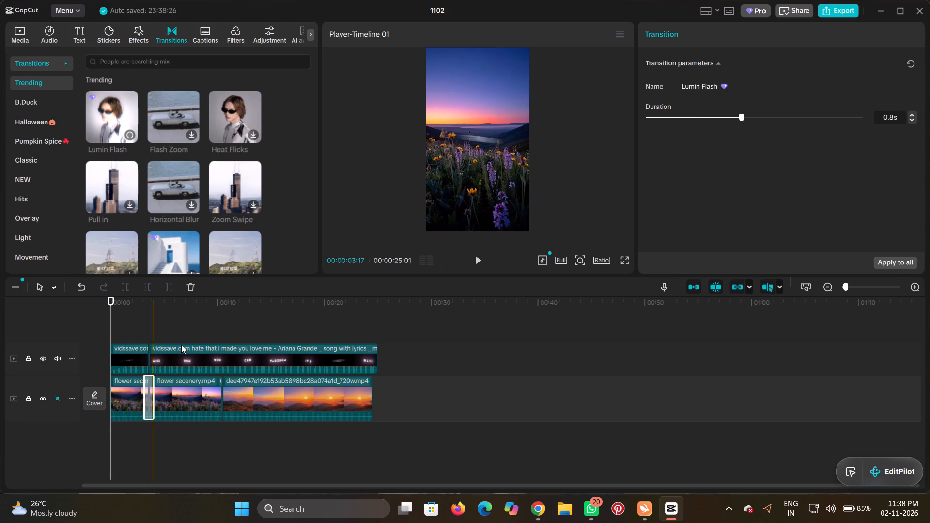
Play the timeline past the first cut to preview the Lumin Flash transition, and stop playback.
click(476, 258)
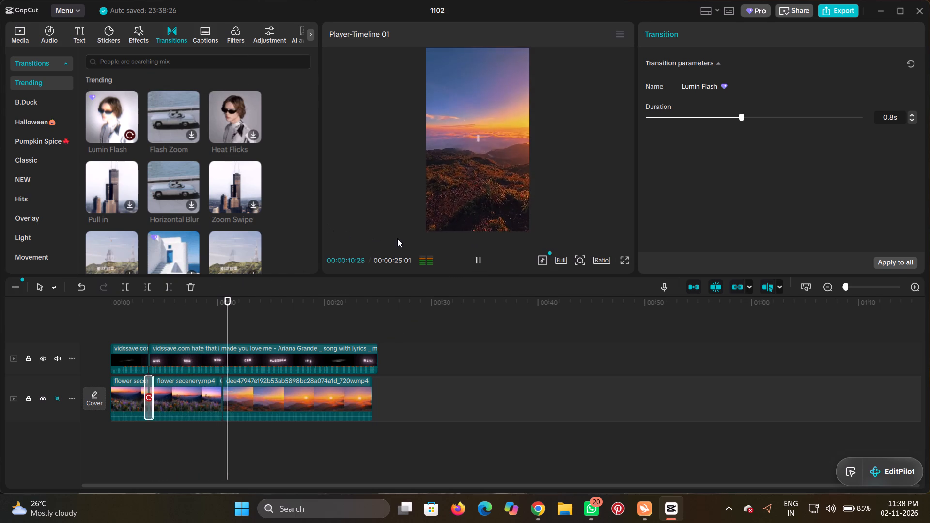
click(476, 256)
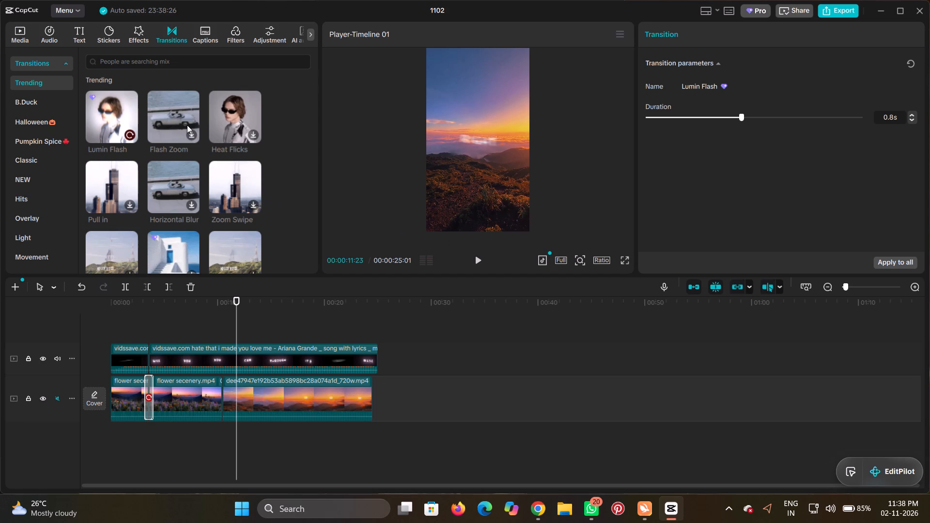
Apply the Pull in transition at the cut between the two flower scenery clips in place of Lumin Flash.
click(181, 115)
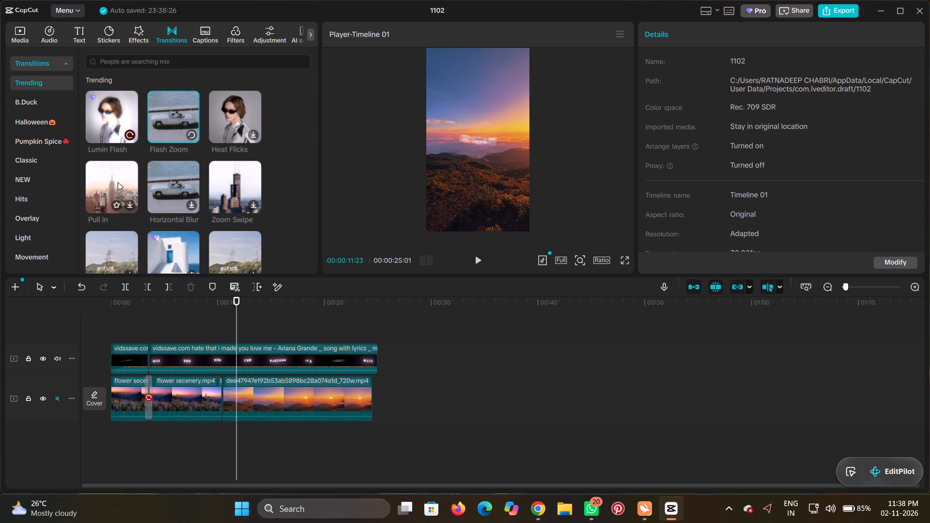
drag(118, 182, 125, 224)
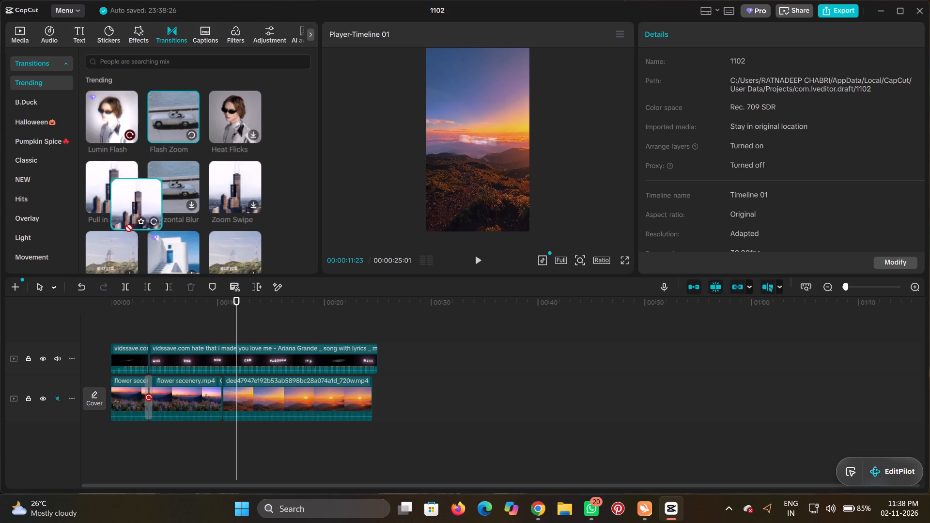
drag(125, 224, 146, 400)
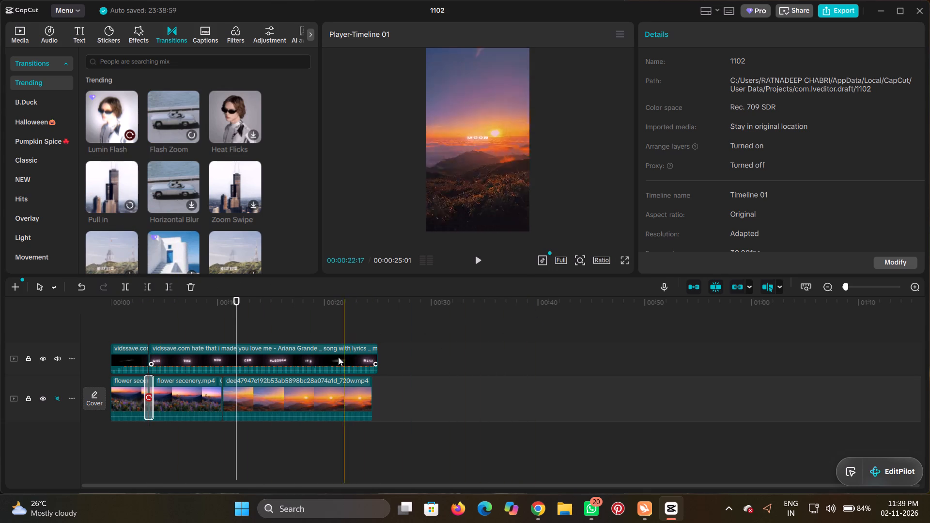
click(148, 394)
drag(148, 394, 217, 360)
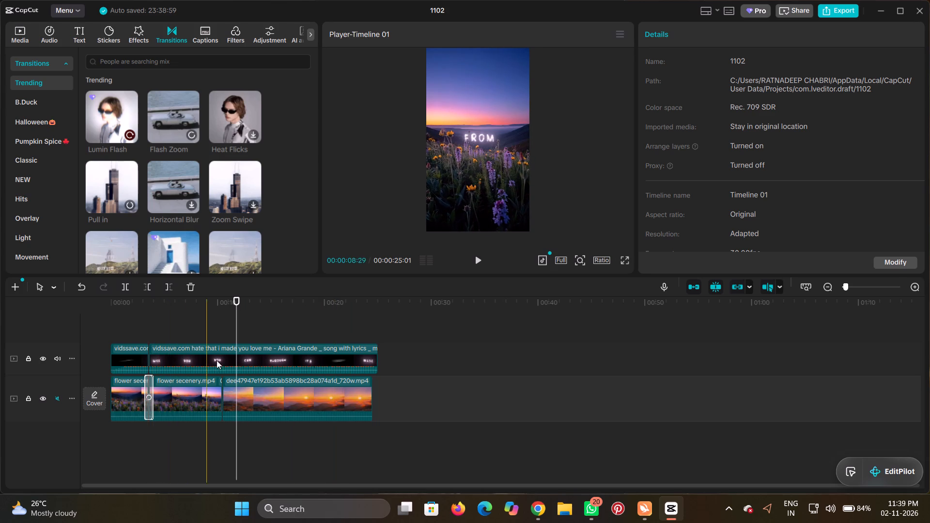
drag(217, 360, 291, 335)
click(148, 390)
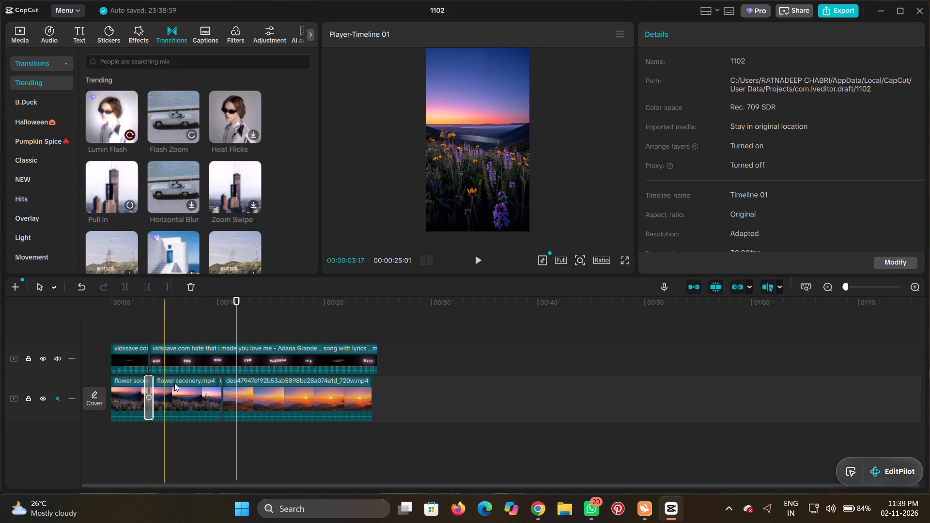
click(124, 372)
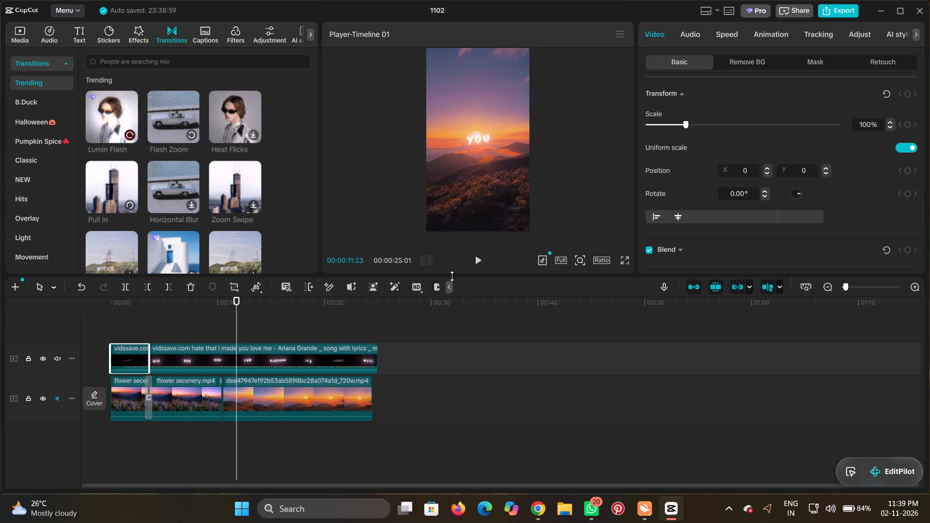
Play the timeline from near its beginning to preview the Pull in transition between the flower clips.
click(477, 262)
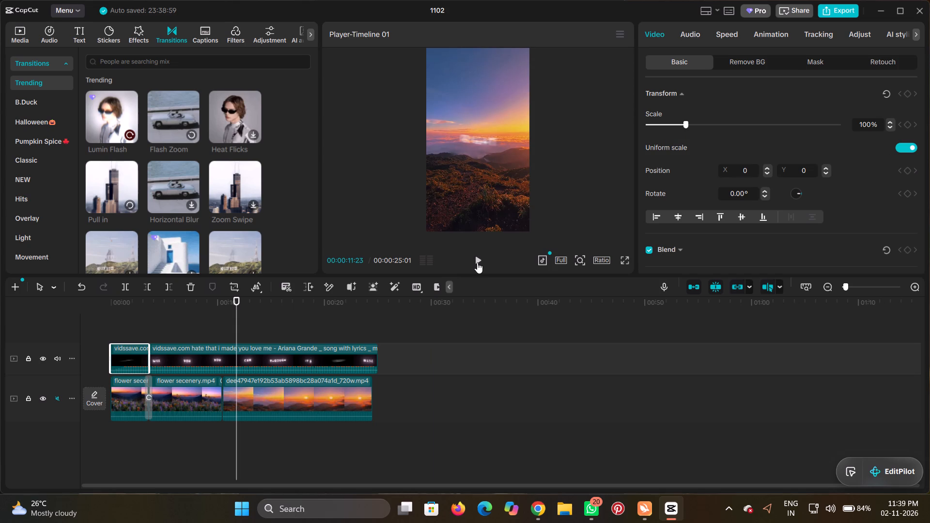
click(120, 318)
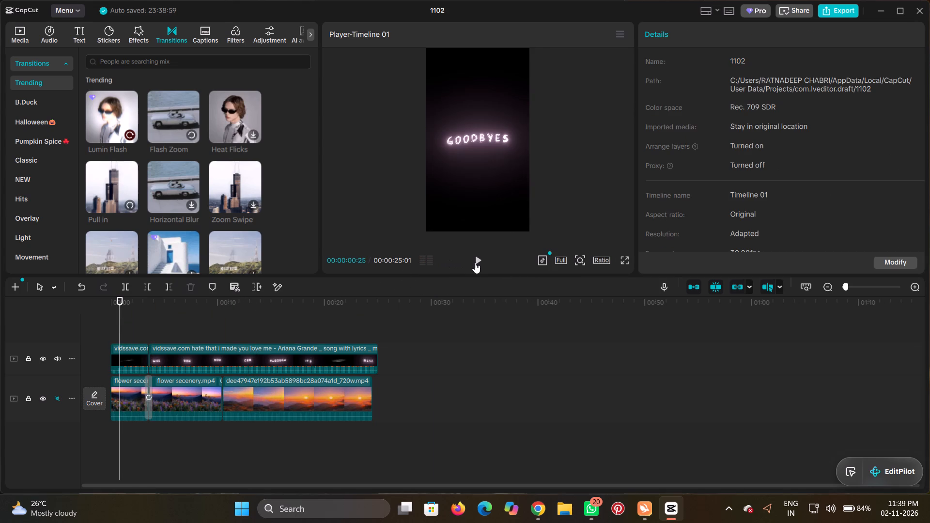
click(476, 260)
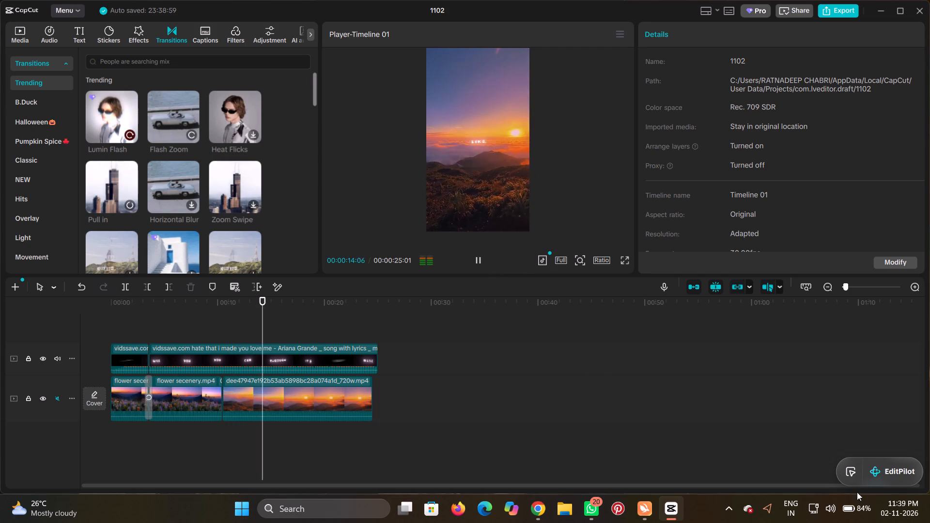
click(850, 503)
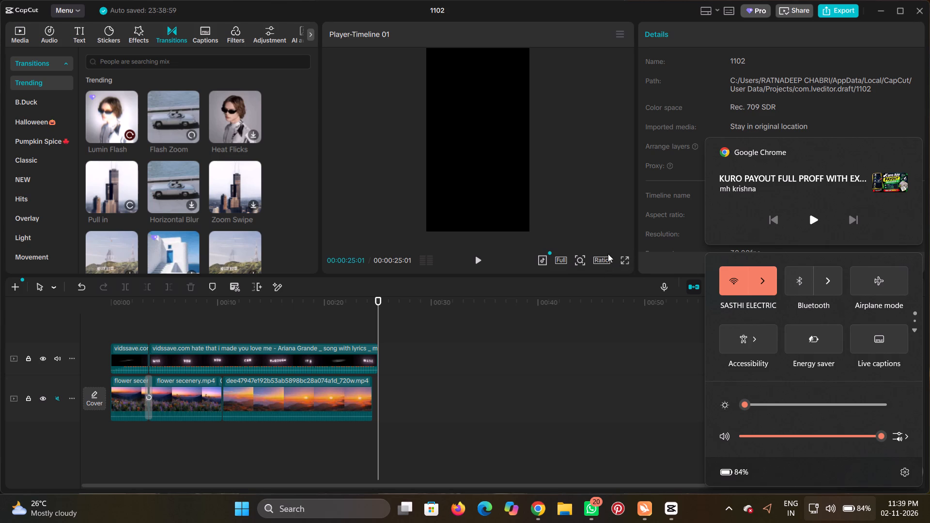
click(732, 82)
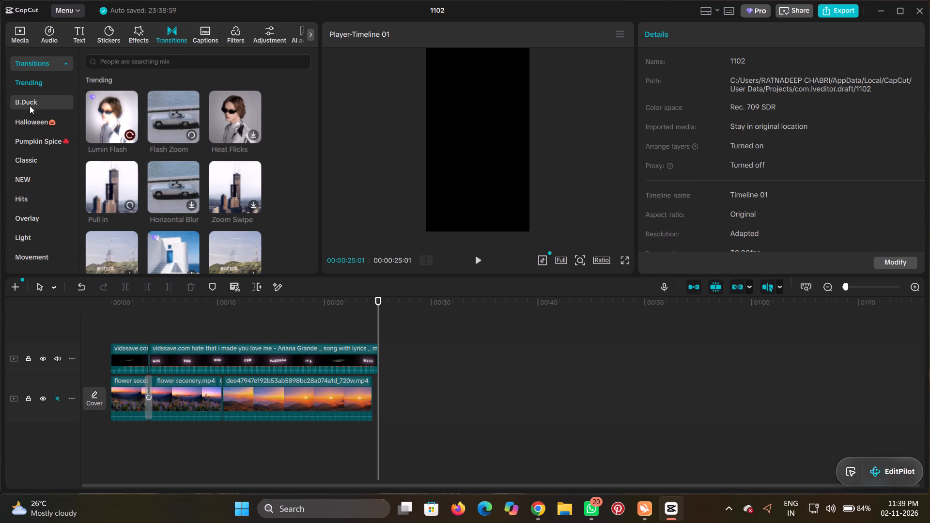
Open the Overlay category of transitions and reload its content.
click(31, 86)
click(31, 221)
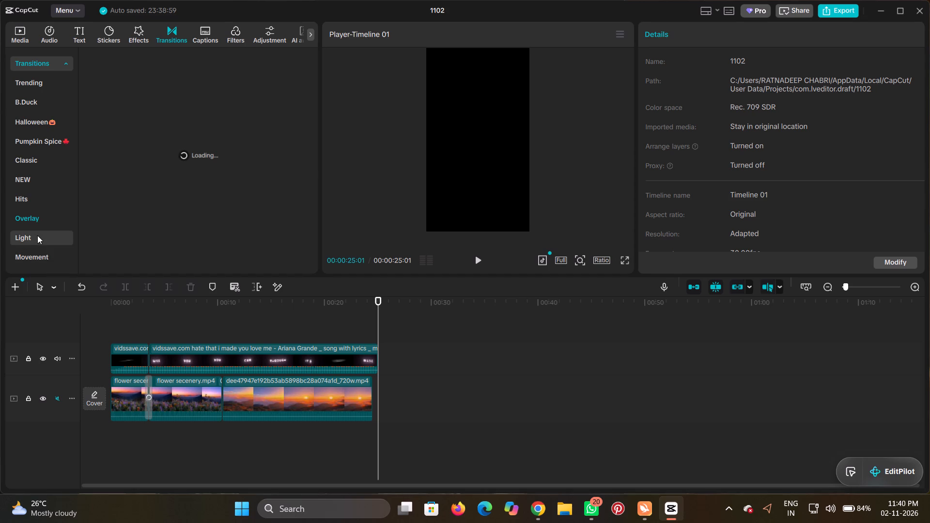
scroll(37, 235, down, 4)
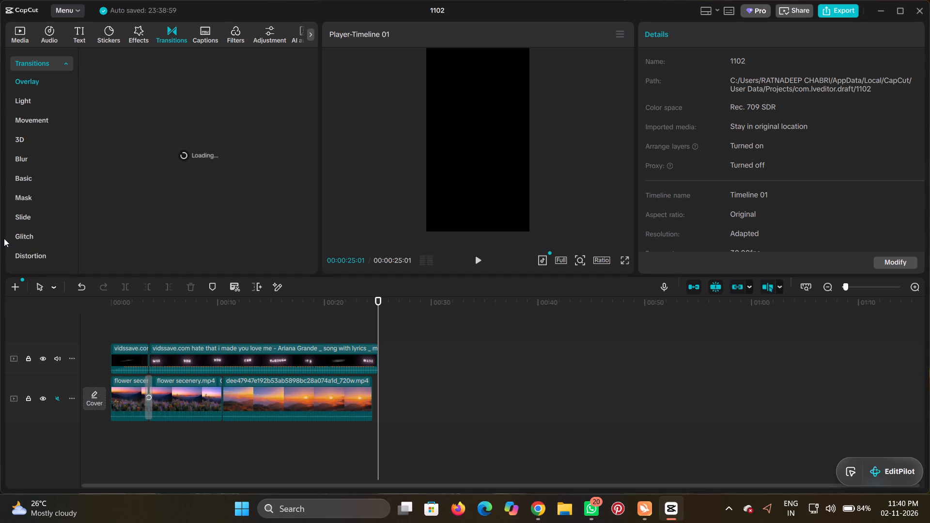
scroll(22, 211, down, 5)
scroll(23, 198, up, 6)
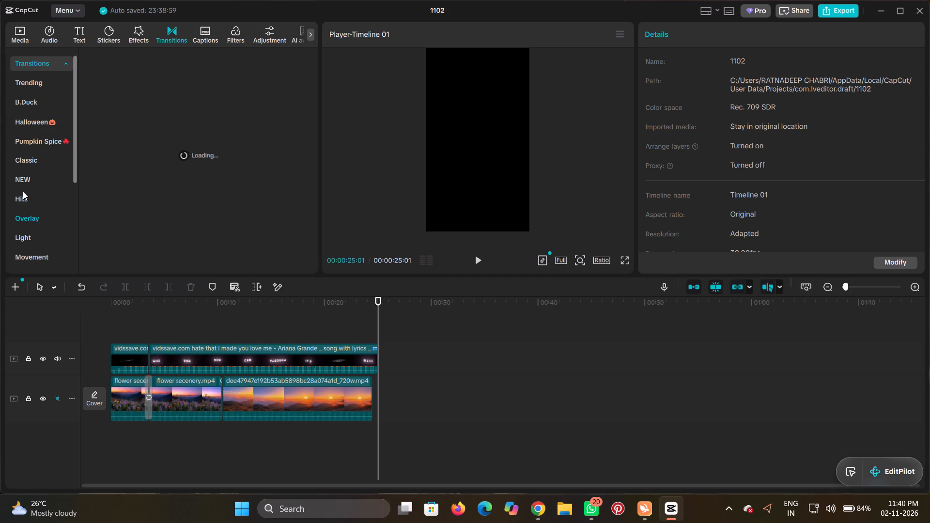
scroll(23, 191, up, 3)
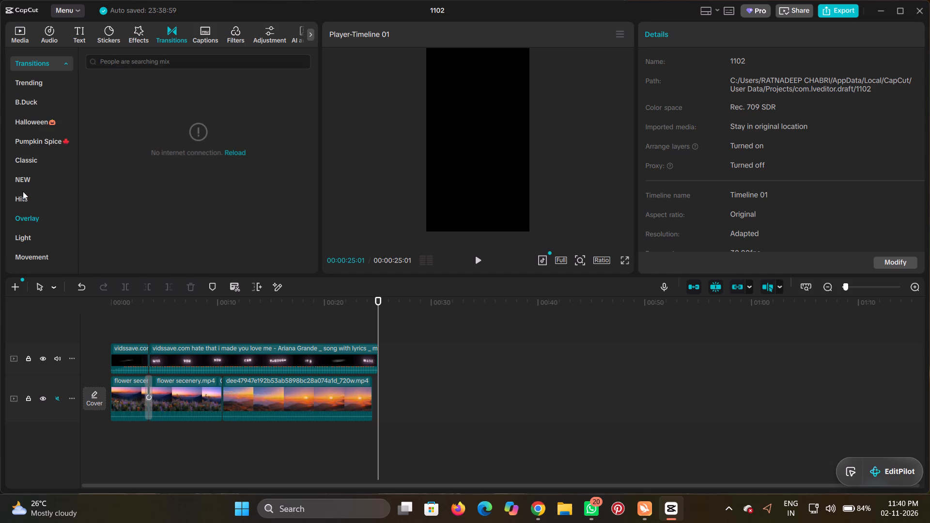
click(643, 500)
click(236, 150)
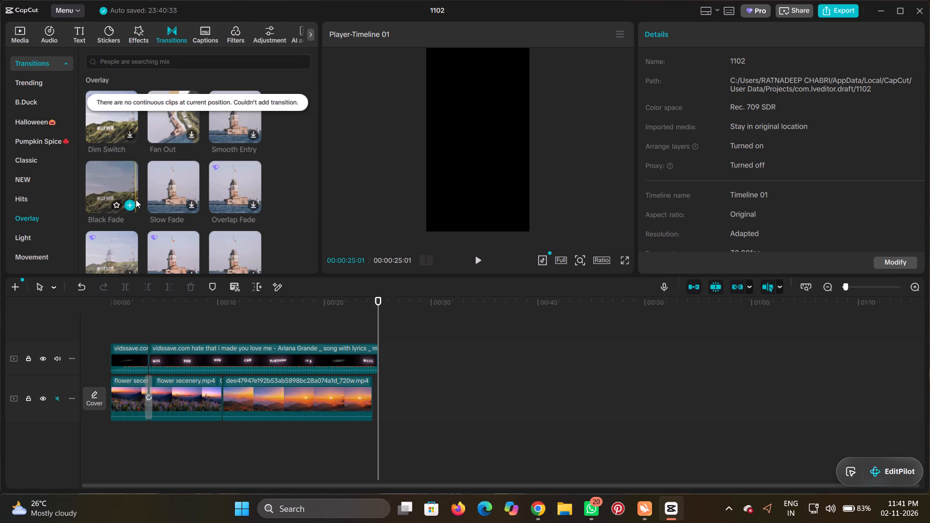
Apply the Black Fade transition from the Overlay category at the cut between the two flower scenery clips.
scroll(136, 200, down, 2)
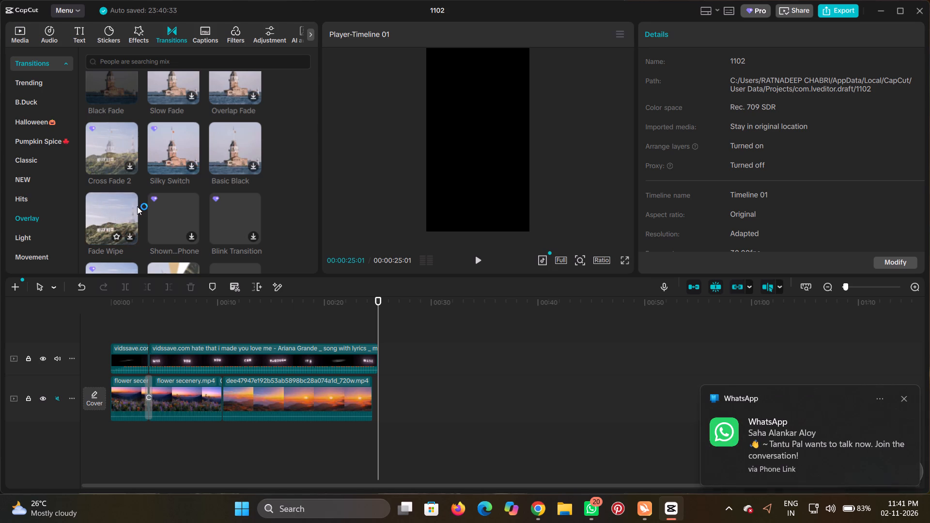
scroll(137, 206, up, 1)
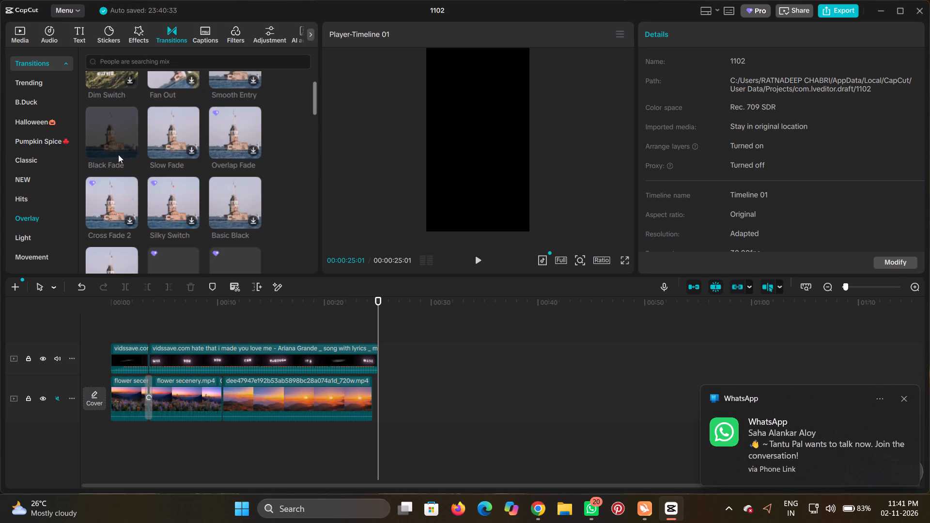
drag(113, 135, 178, 292)
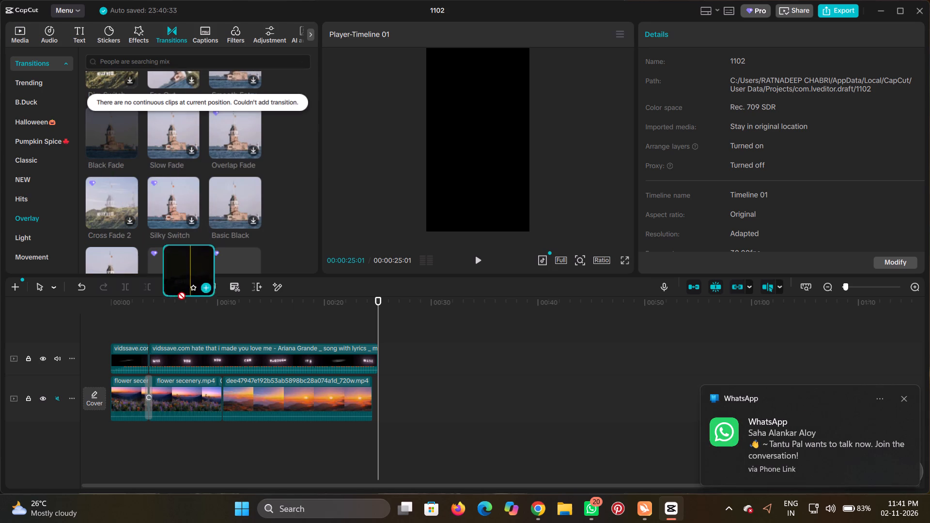
drag(178, 292, 217, 395)
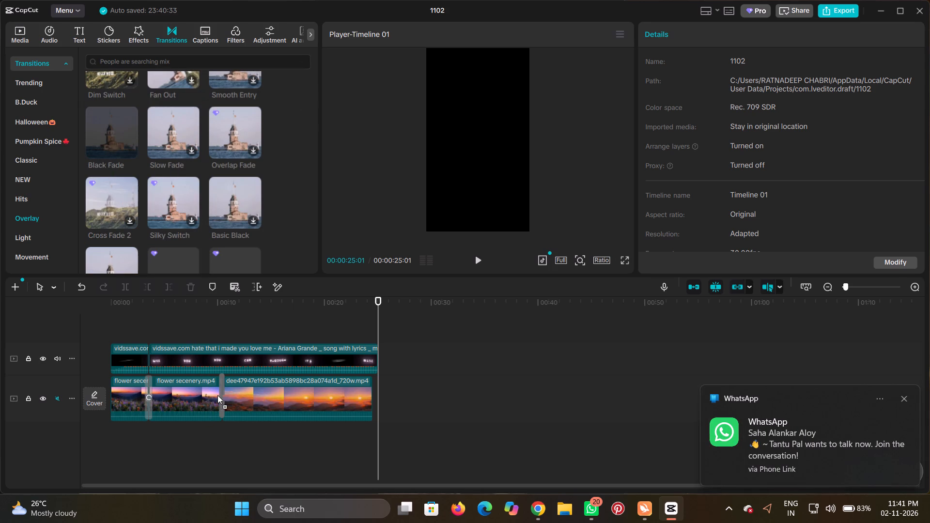
drag(217, 395, 147, 392)
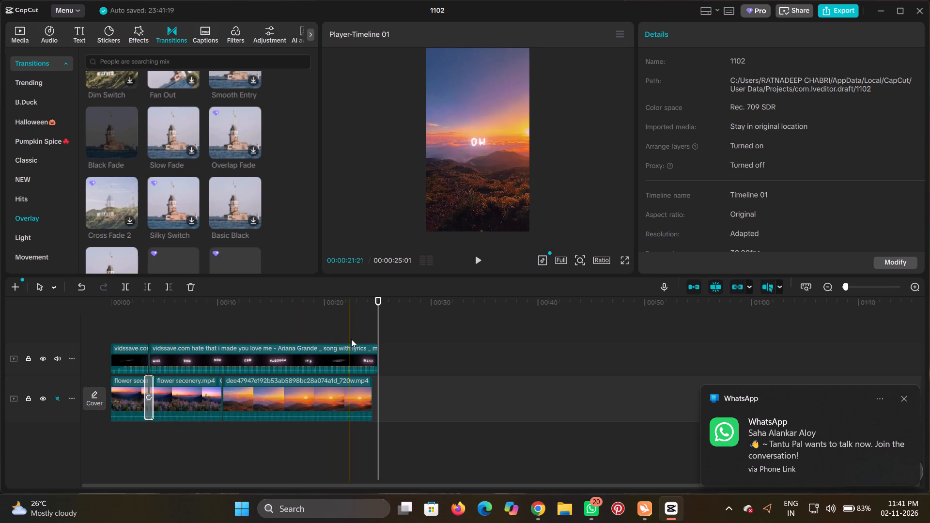
Play the timeline from about 1.5 seconds to preview the Black Fade transition across the first cut.
click(128, 315)
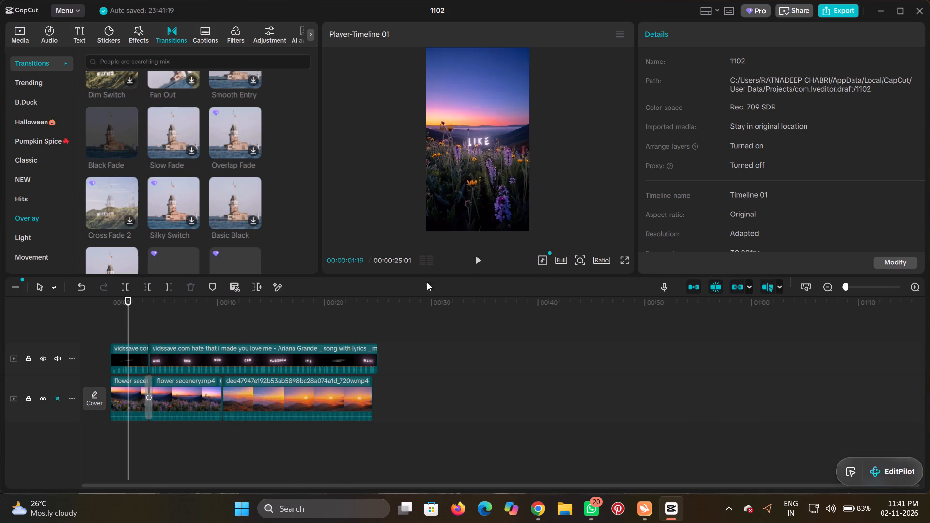
click(480, 260)
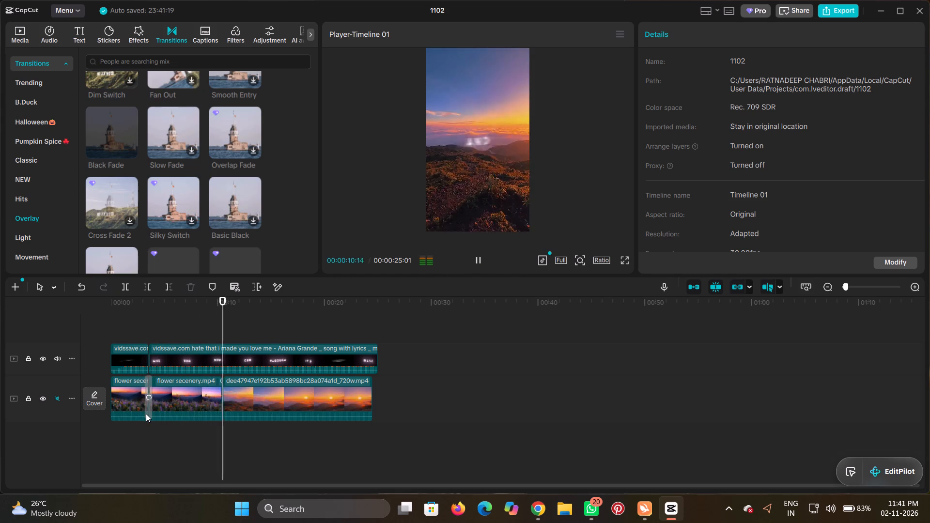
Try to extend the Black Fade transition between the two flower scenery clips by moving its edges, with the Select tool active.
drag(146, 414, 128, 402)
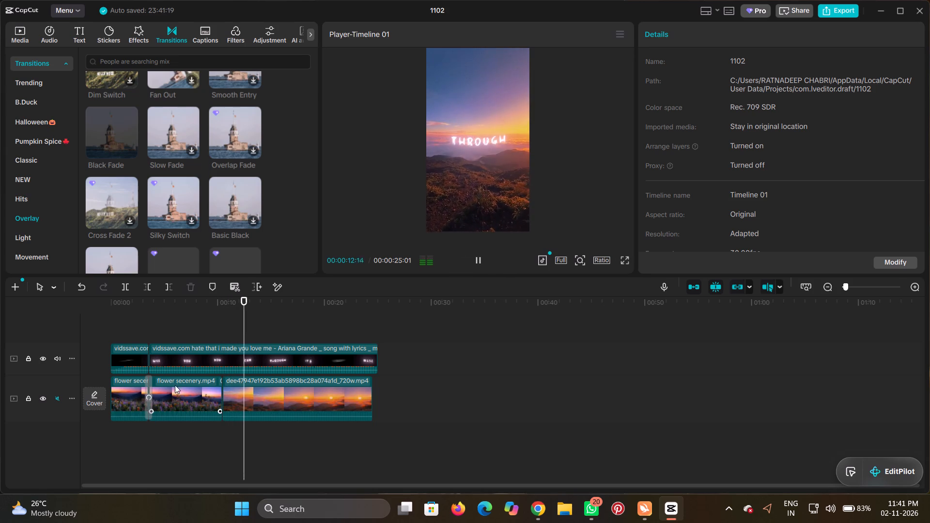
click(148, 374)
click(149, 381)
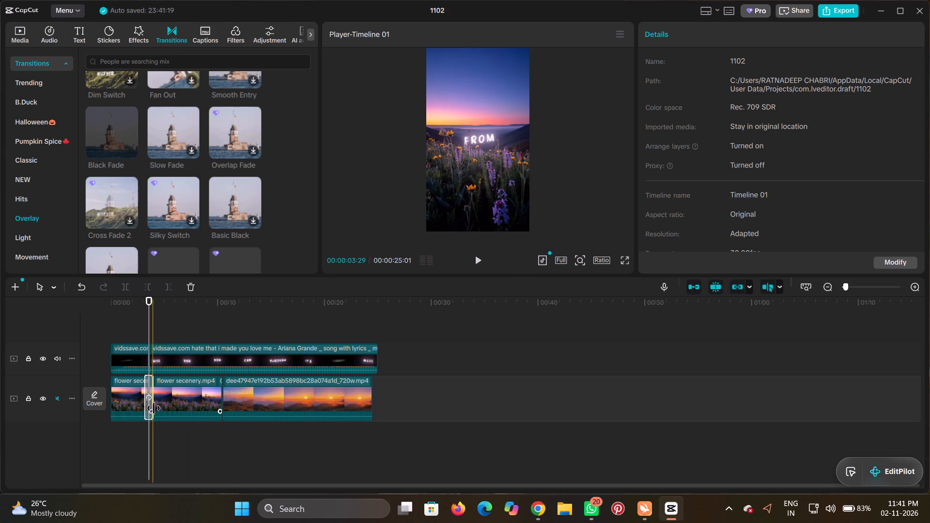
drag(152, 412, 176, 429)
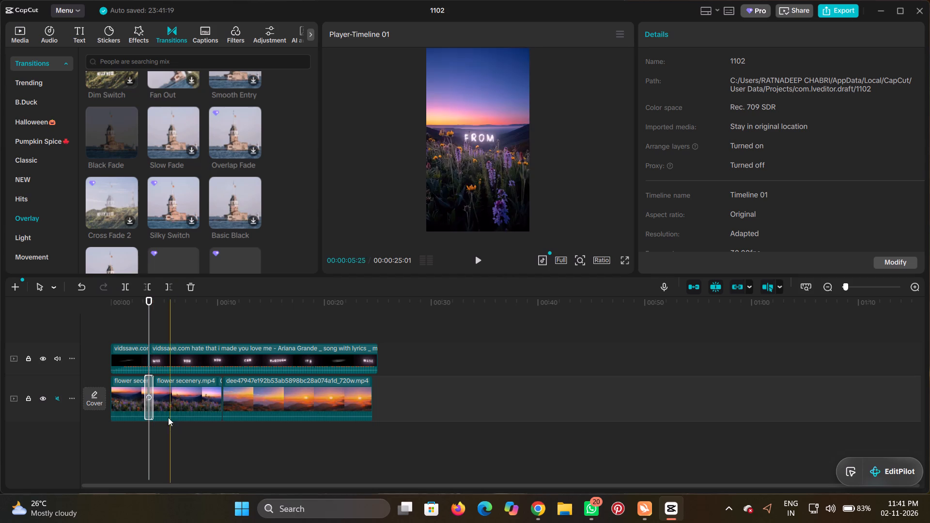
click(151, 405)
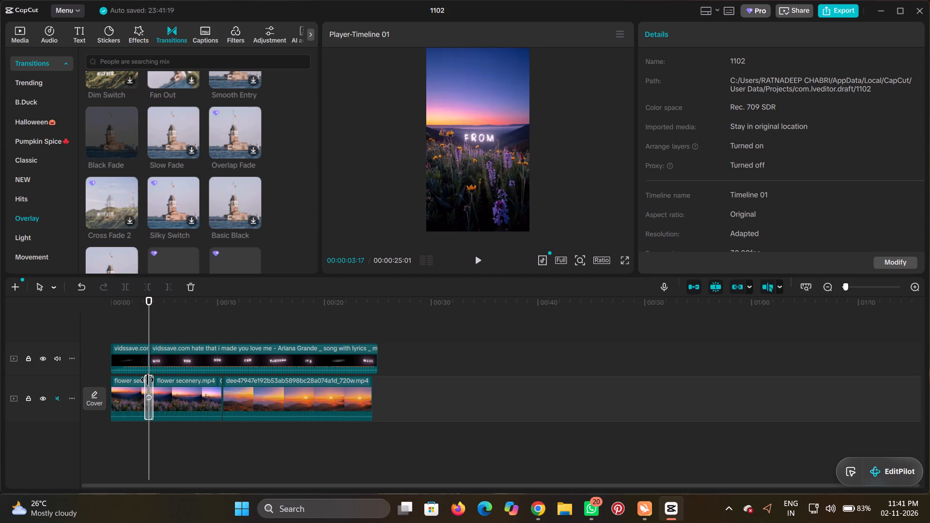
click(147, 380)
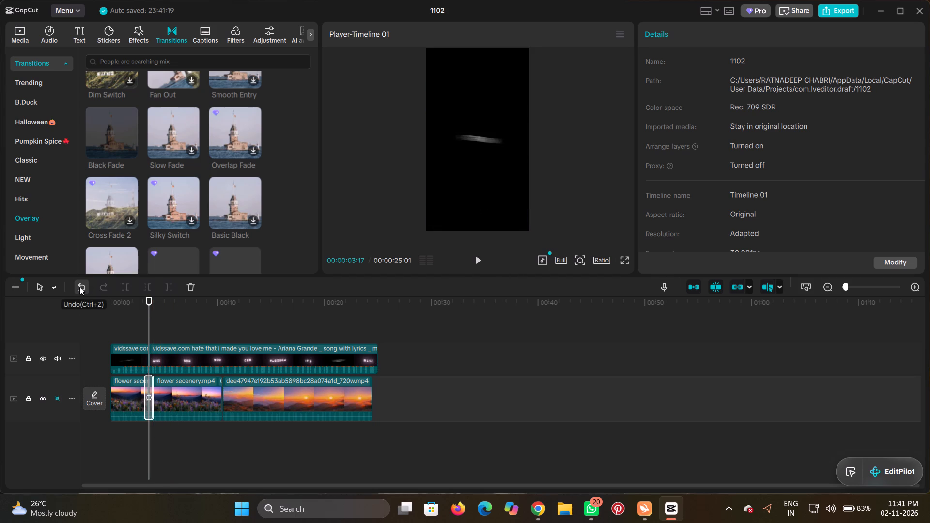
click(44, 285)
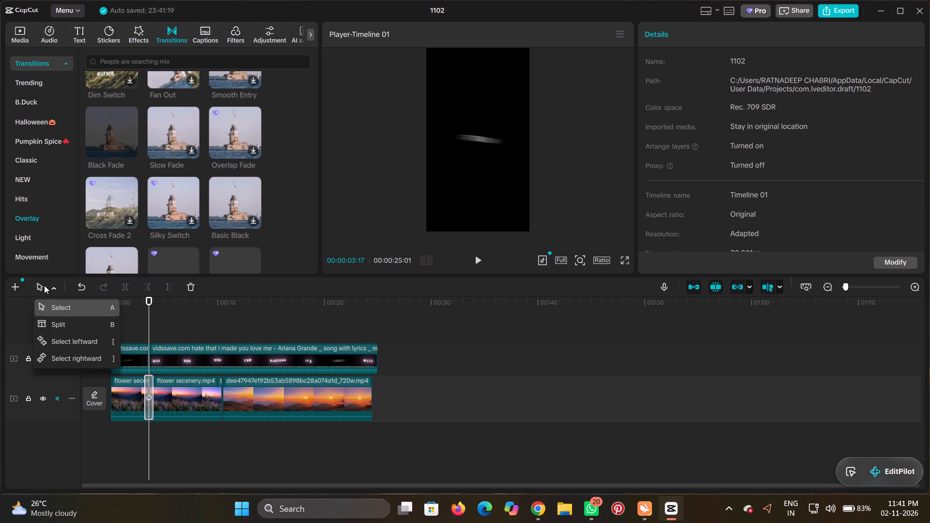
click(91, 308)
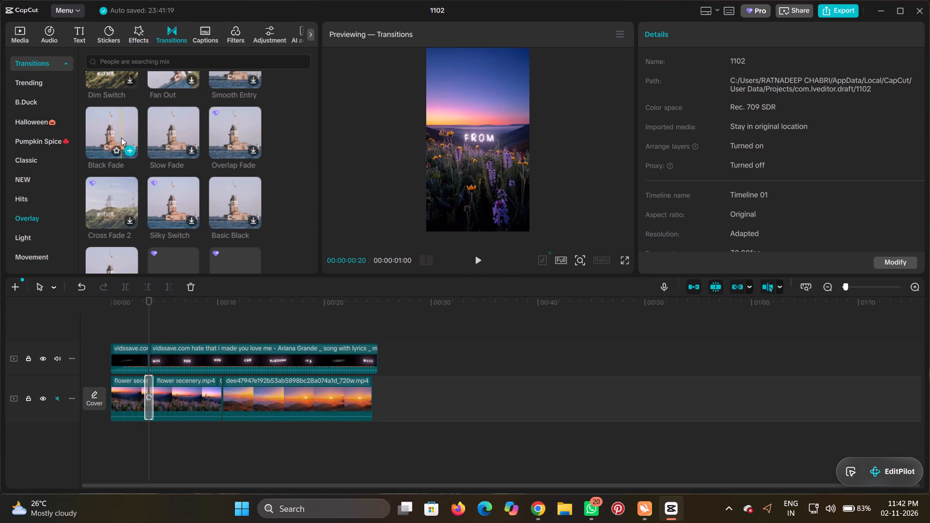
Apply the Black Fade transition at the cut between the two lyric video clips on the upper track.
drag(121, 138, 142, 361)
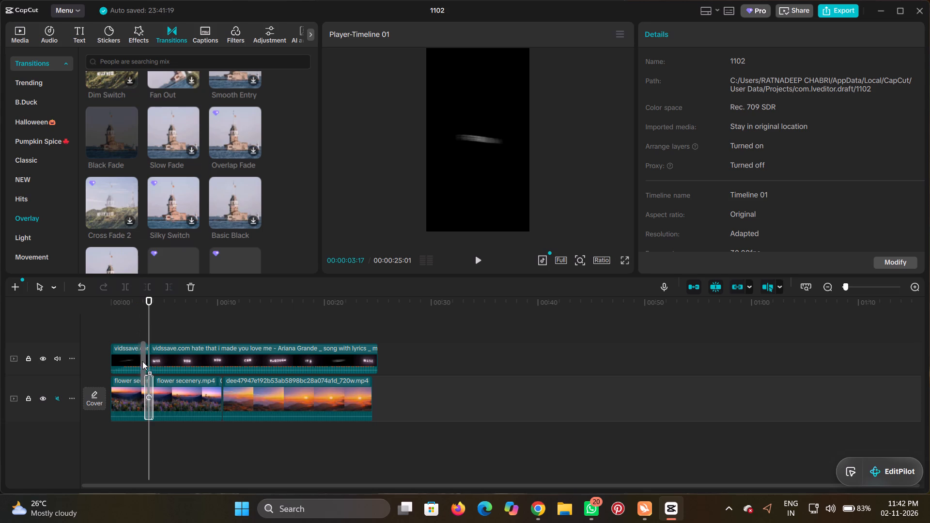
drag(142, 361, 150, 358)
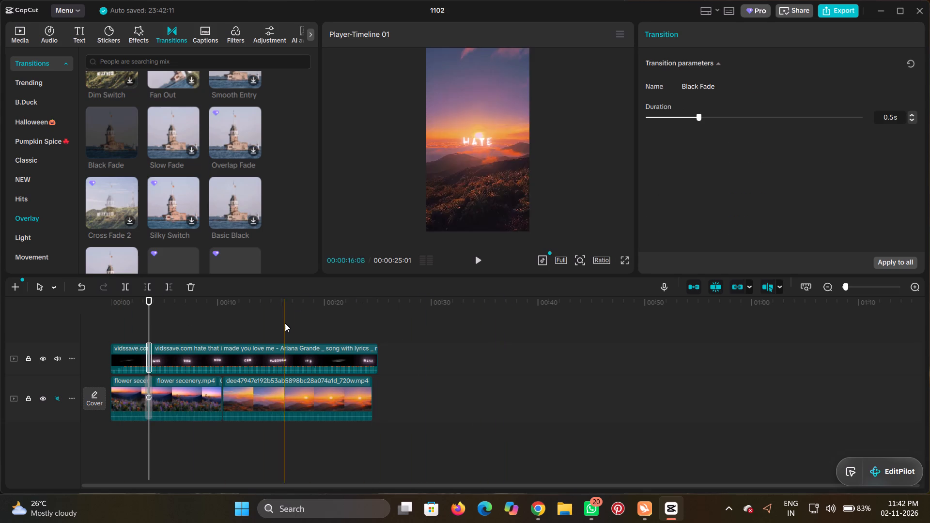
Play the timeline from about 2.4 seconds to preview the Black Fade, and replay the second flower clip into the sunset clip.
click(136, 318)
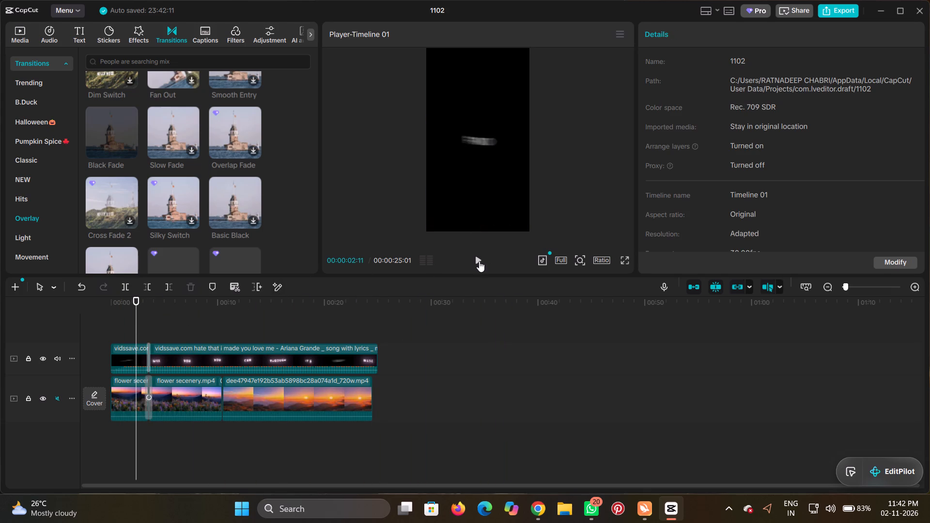
click(474, 260)
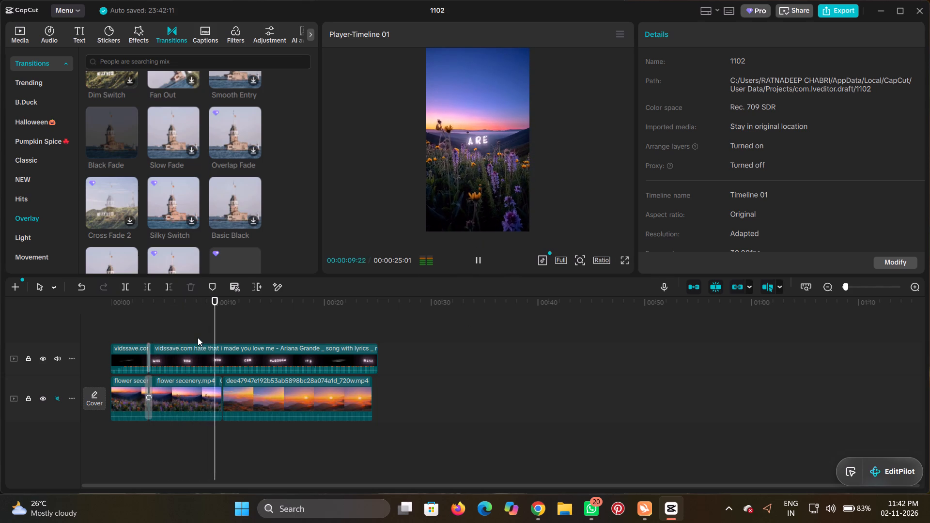
click(172, 324)
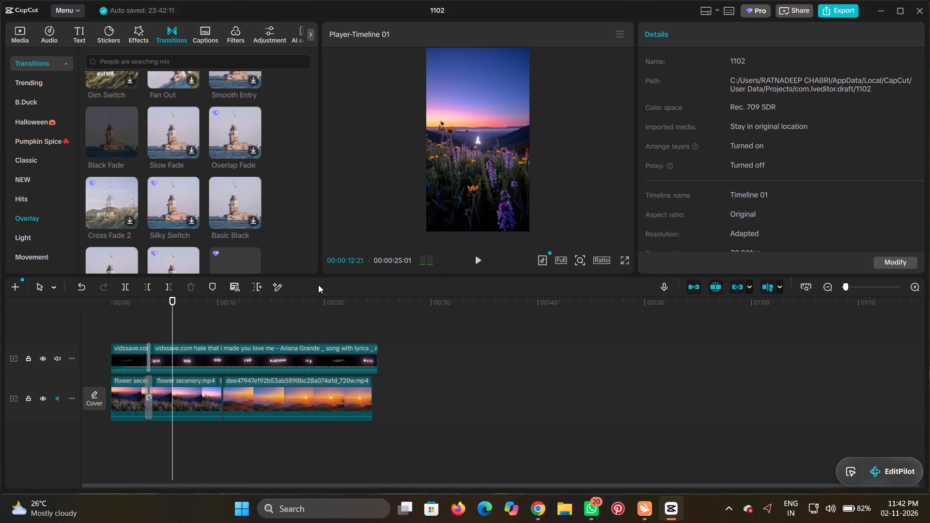
click(477, 257)
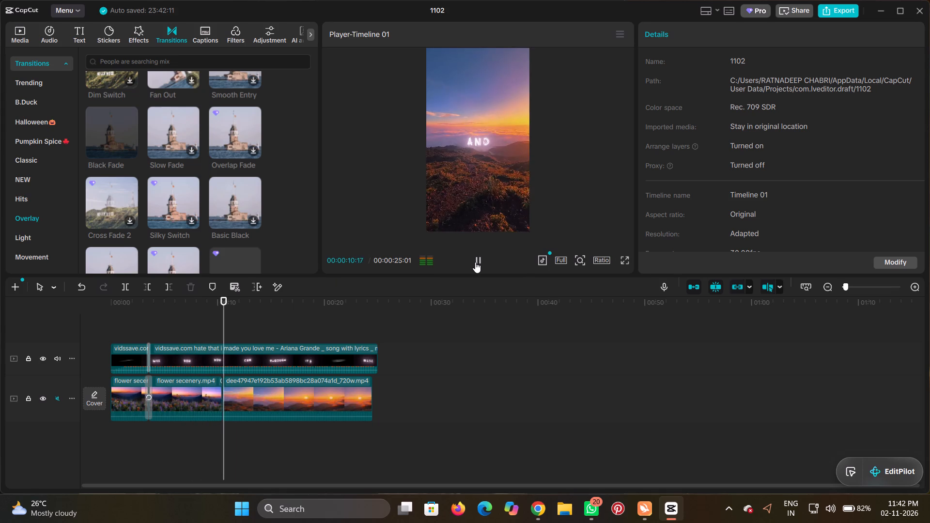
Select the second flower scenery clip on the timeline and open the project's imported media.
click(191, 395)
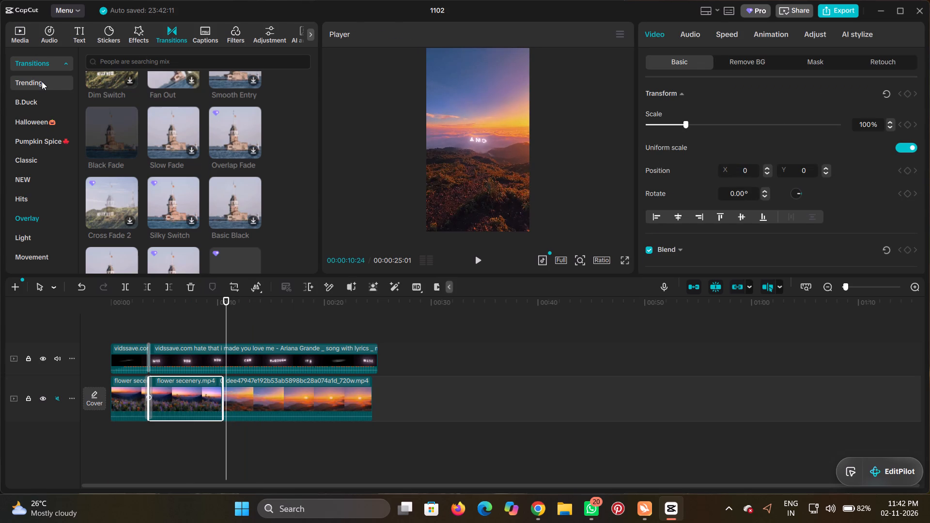
click(12, 31)
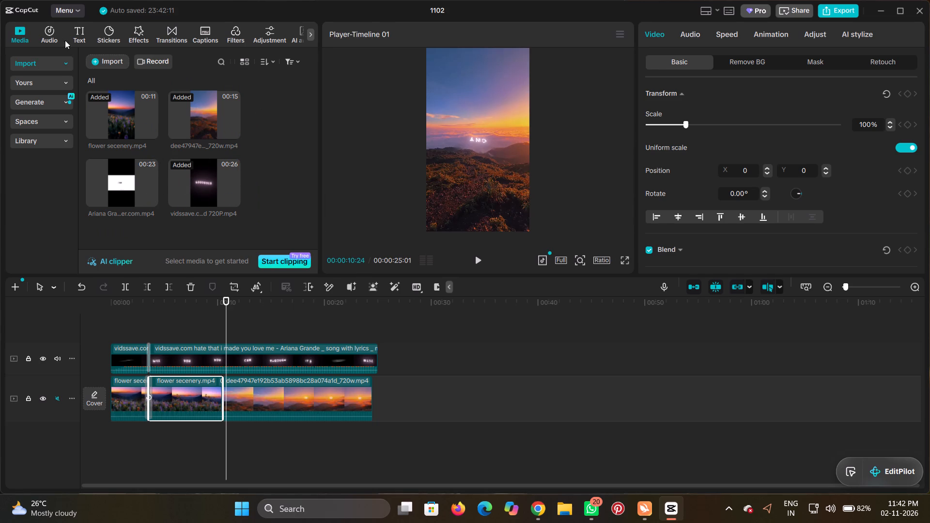
Start importing another media file and open the "edit clip video" folder inside Videos.
click(102, 61)
click(96, 86)
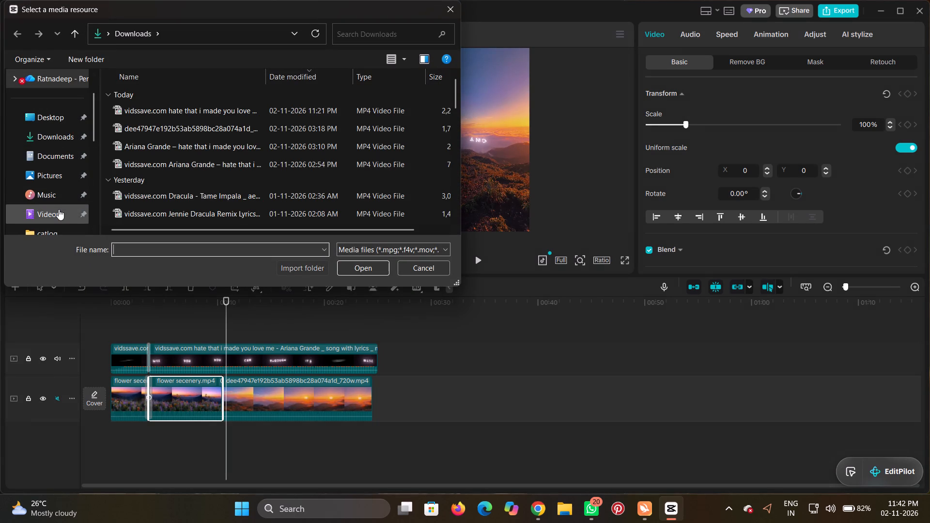
click(57, 213)
double_click(276, 128)
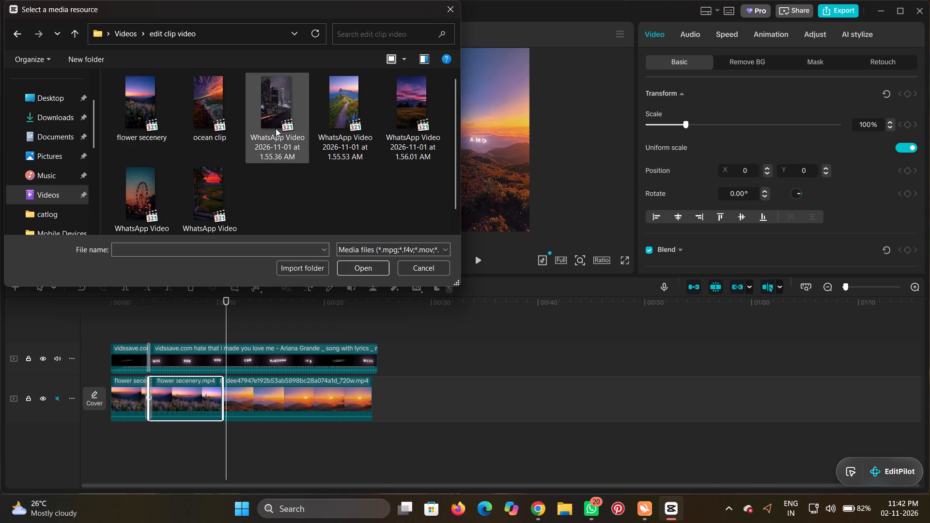
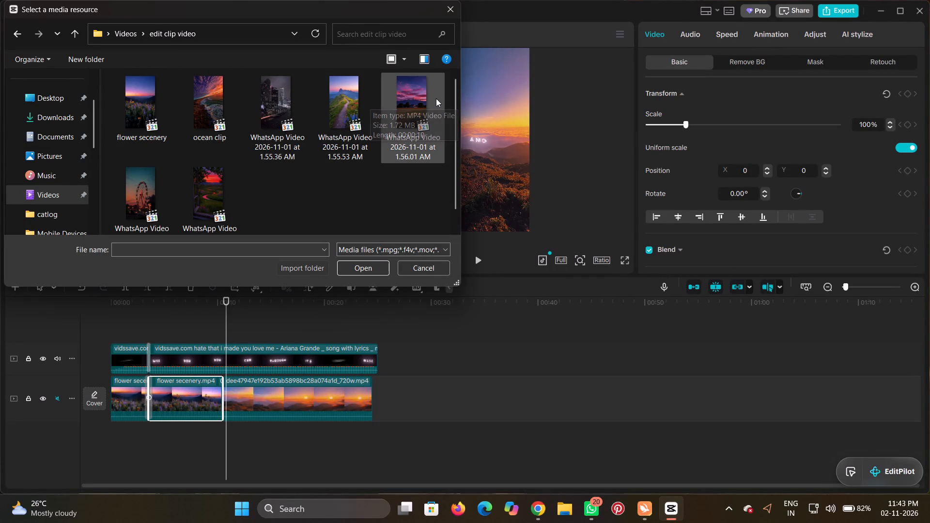
Import the clip WhatsApp Video 2026-11-01 at 1.56.01 AM from the edit clip video folder into the project media.
drag(413, 105, 355, 324)
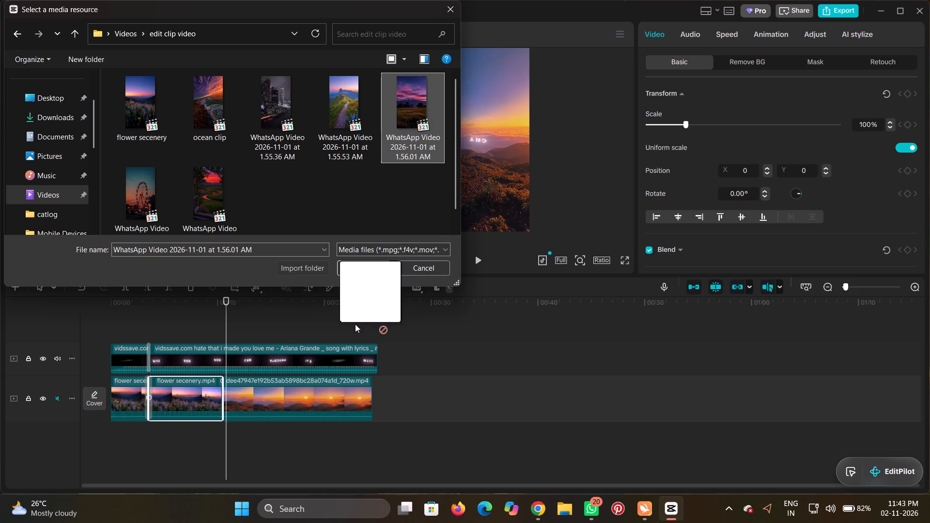
drag(355, 324, 188, 400)
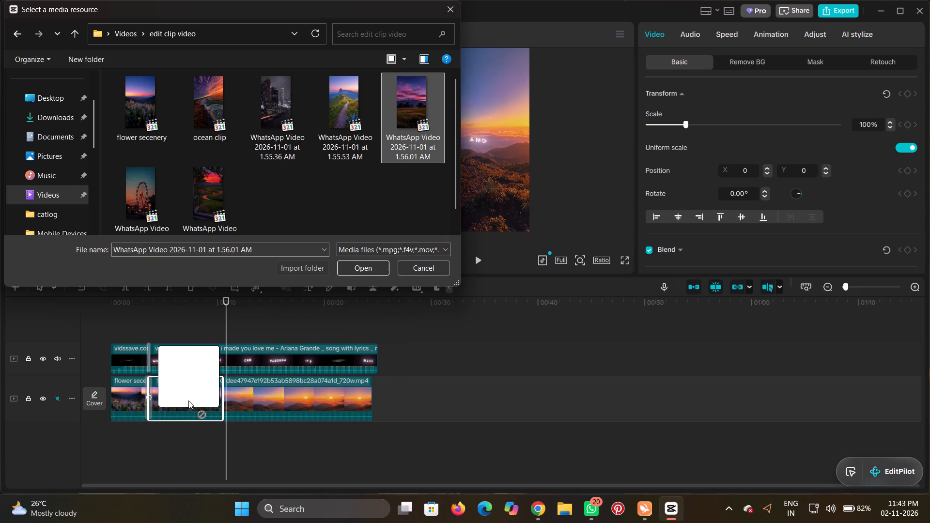
drag(188, 400, 183, 425)
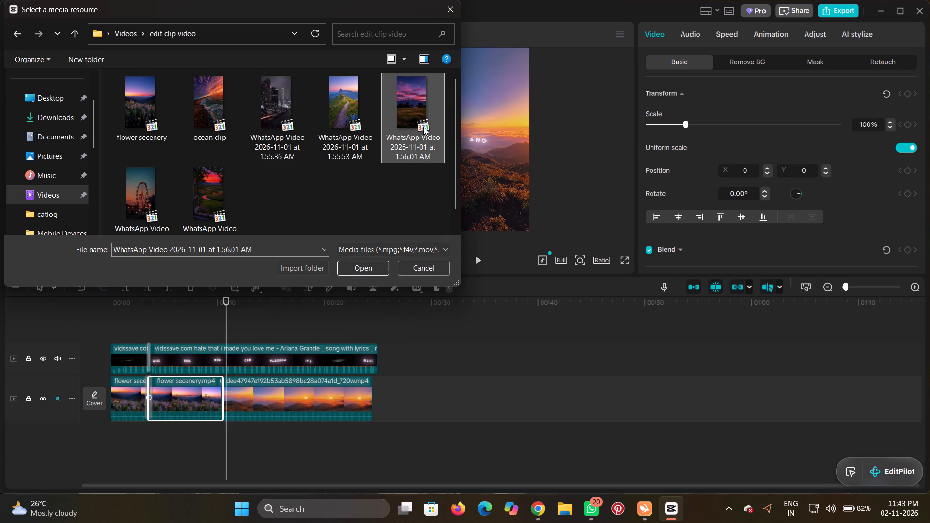
click(369, 269)
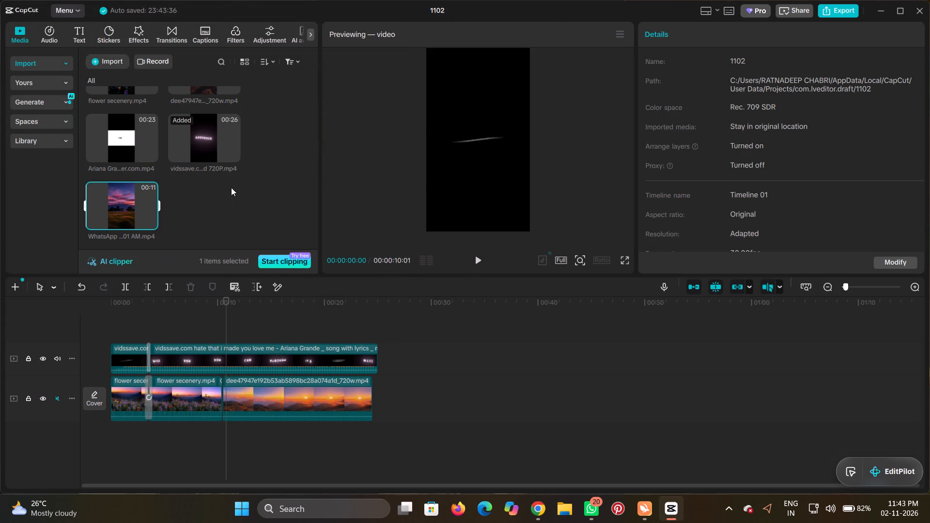
Insert the imported WhatsApp purple-sky clip on the main track between the two flower scenery clips.
drag(136, 199, 155, 389)
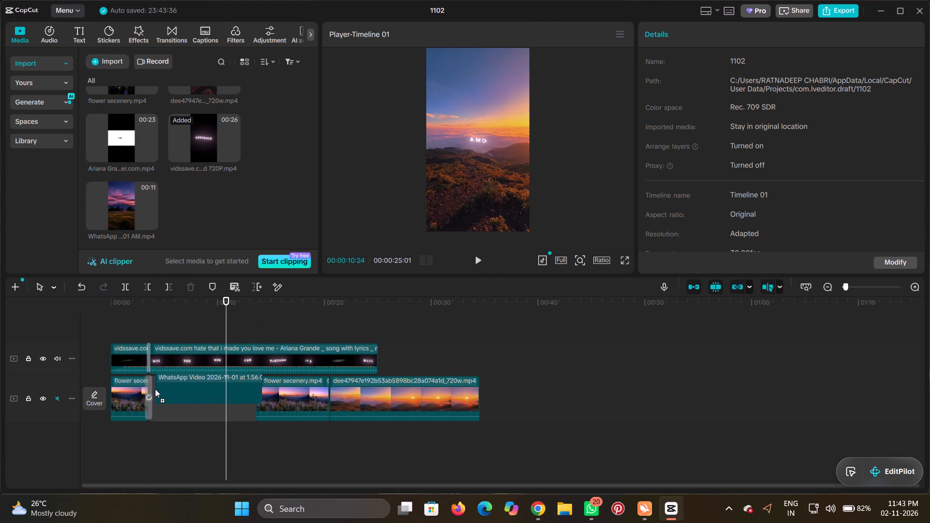
drag(155, 389, 155, 389)
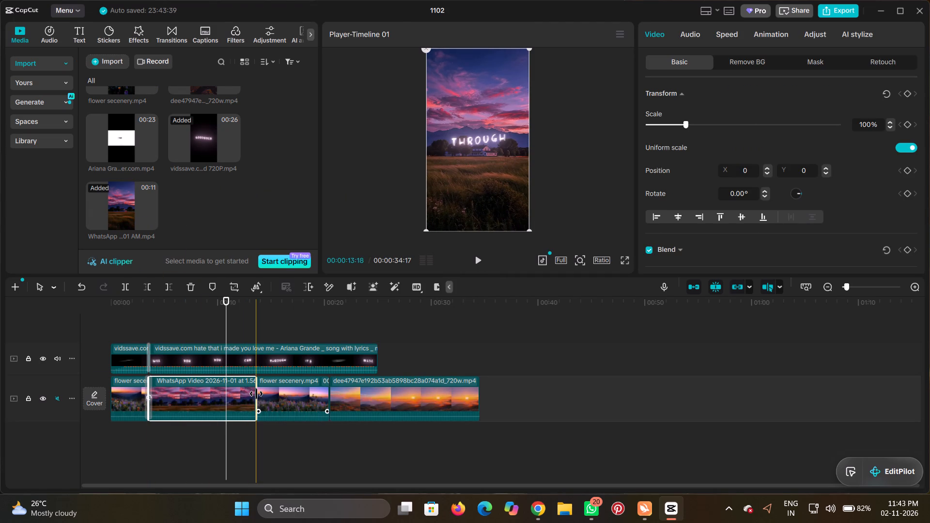
Trim the end of the purple-sky clip back to the playhead at about 00:00:10:24.
drag(256, 394, 224, 398)
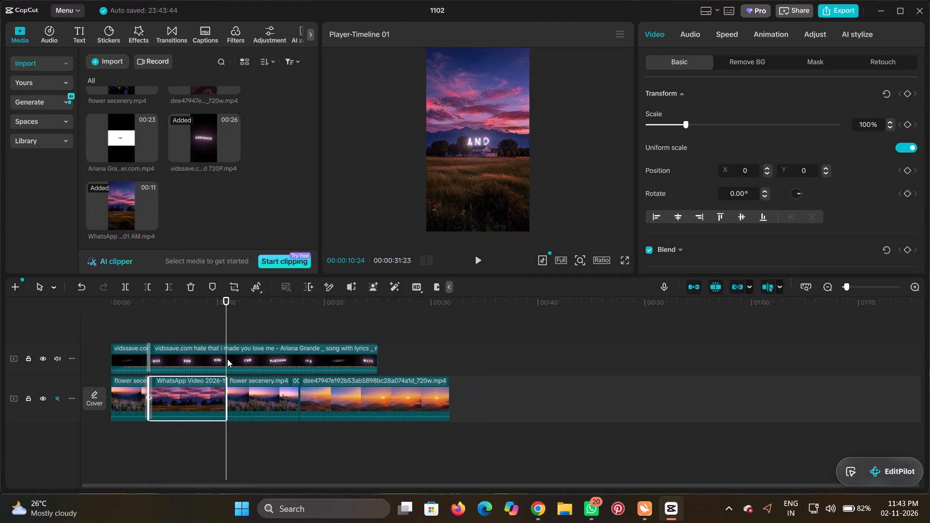
Play the purple-sky clip with its lyrics from about 00:00:06:28 and check its cut to the second flower clip.
click(185, 324)
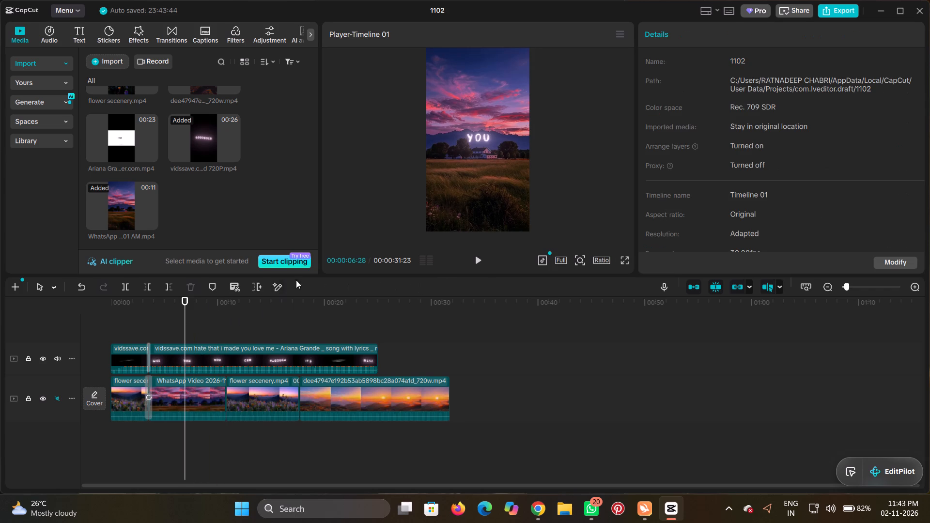
click(477, 258)
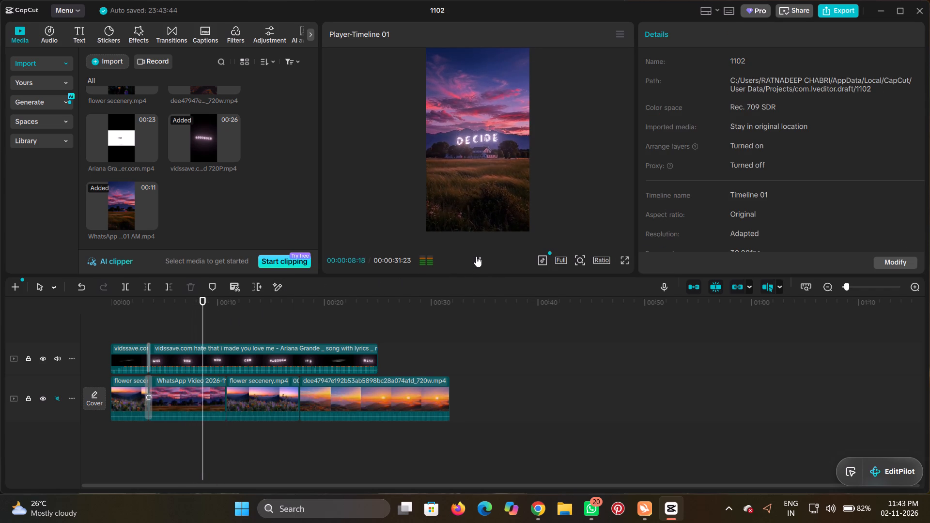
click(482, 261)
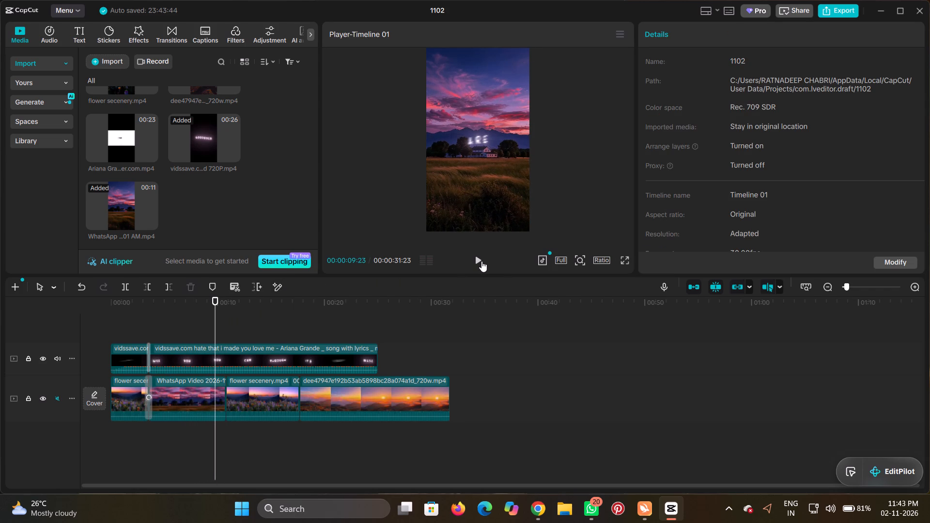
click(481, 261)
click(481, 261)
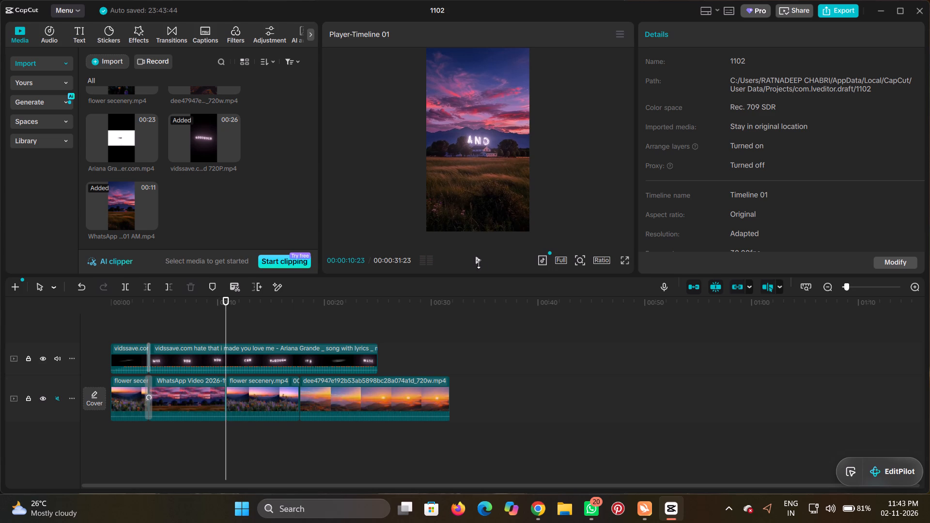
click(225, 321)
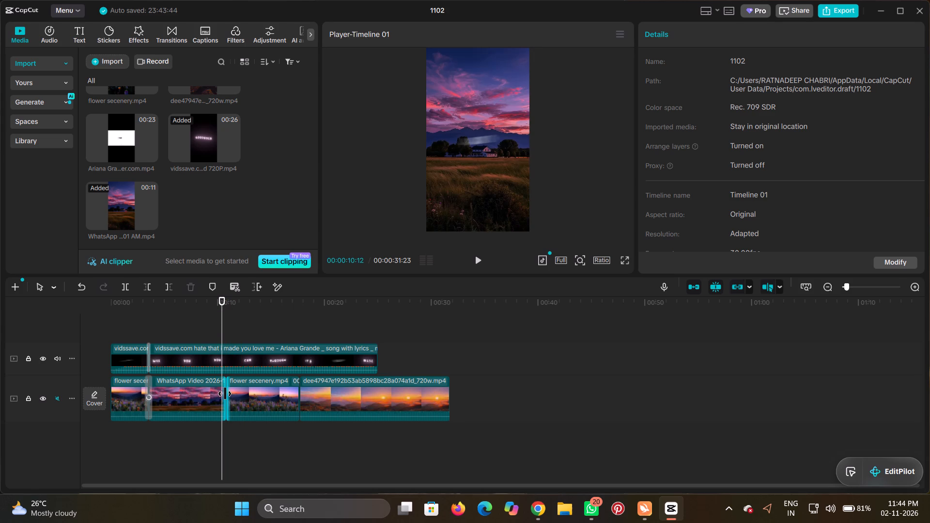
Select the second flower scenery clip, directly after the purple-sky clip on the main track.
click(246, 394)
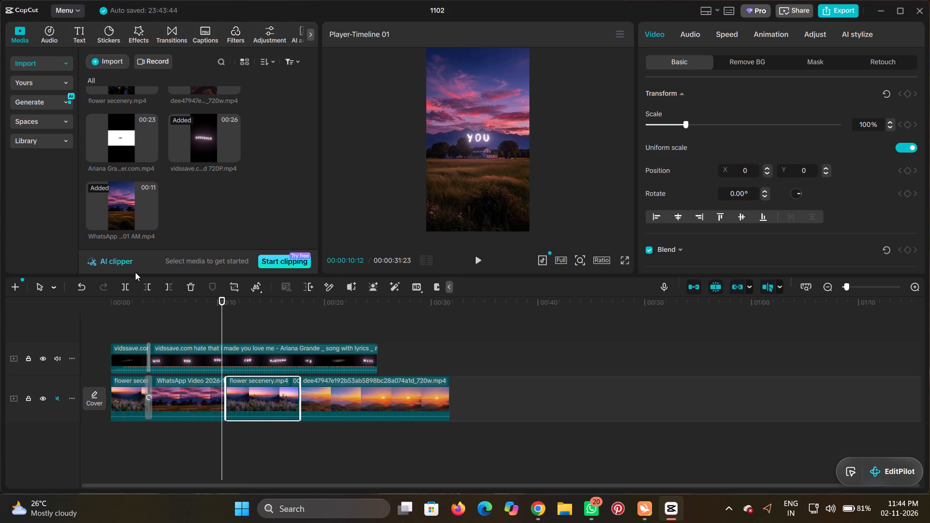
Split the WhatsApp field clip and the lyric clip above it at 00:00:10:12.
click(128, 287)
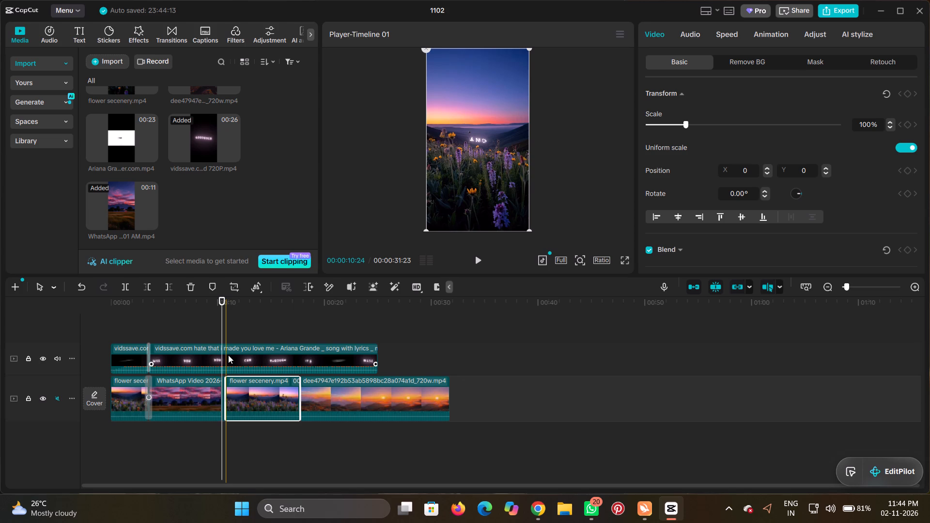
click(211, 391)
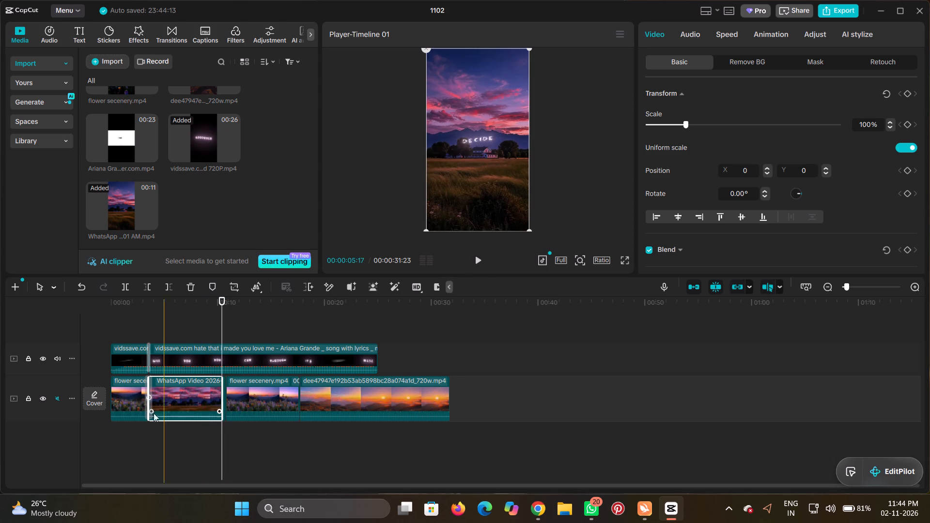
click(127, 286)
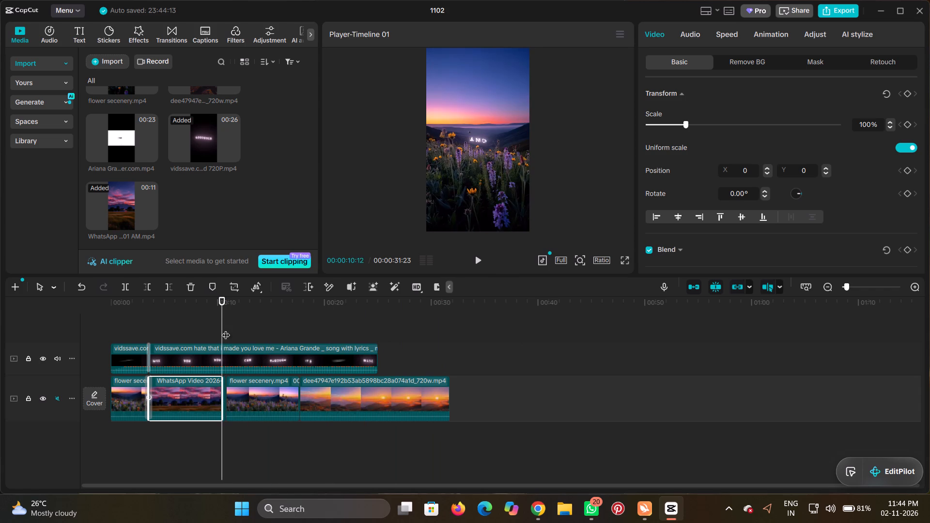
click(248, 349)
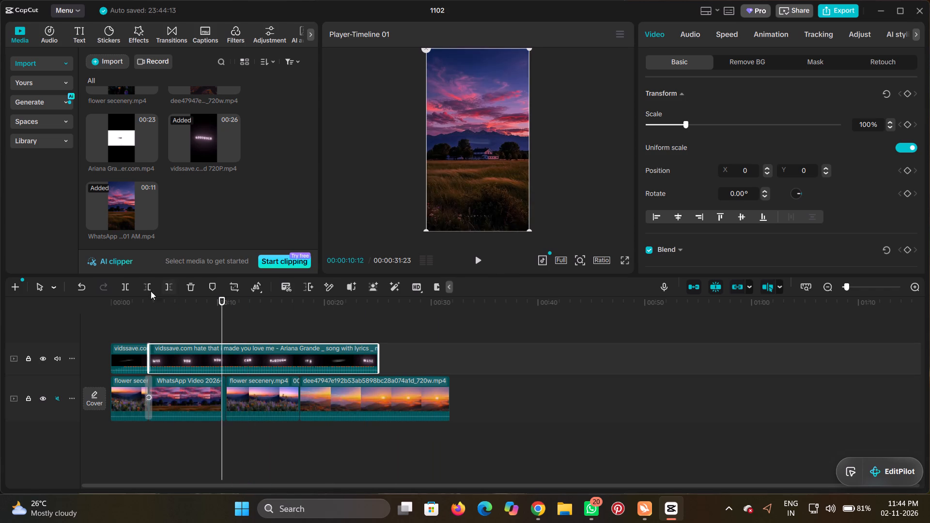
click(119, 289)
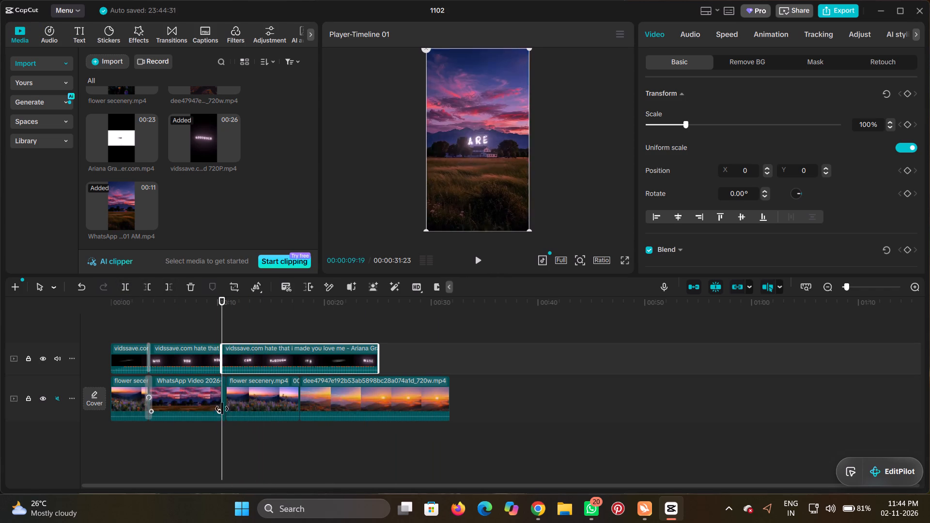
Move the leftover sliver of the WhatsApp clip out onto a new track above the lyric clips and delete it.
drag(223, 400, 498, 427)
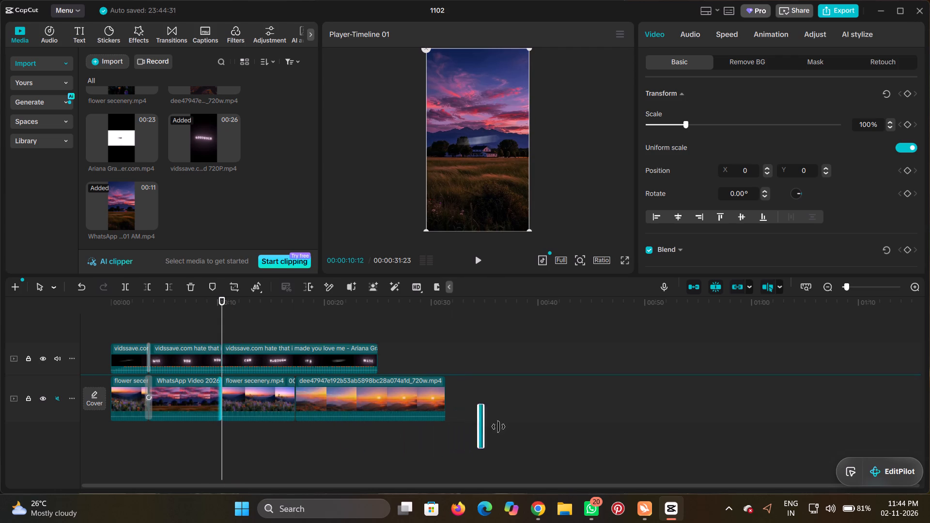
drag(498, 427, 840, 424)
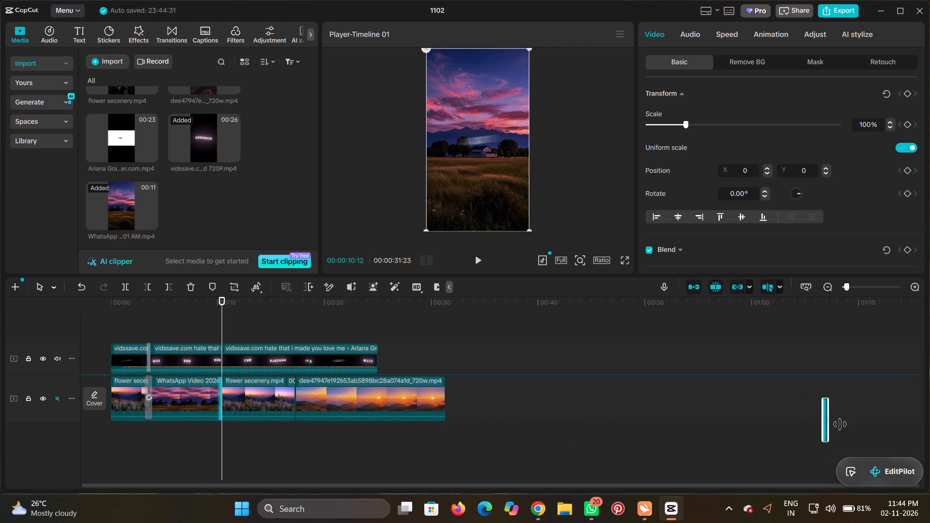
drag(840, 424, 222, 313)
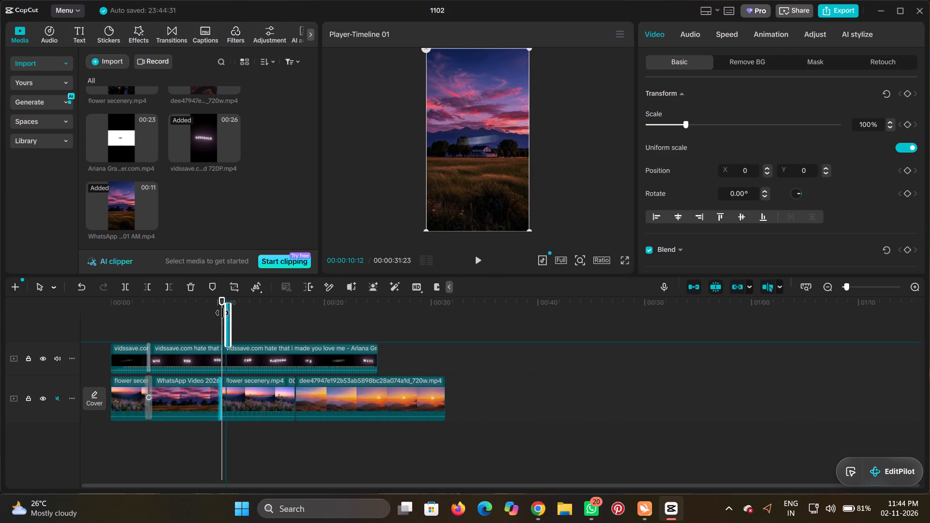
drag(222, 313, 192, 287)
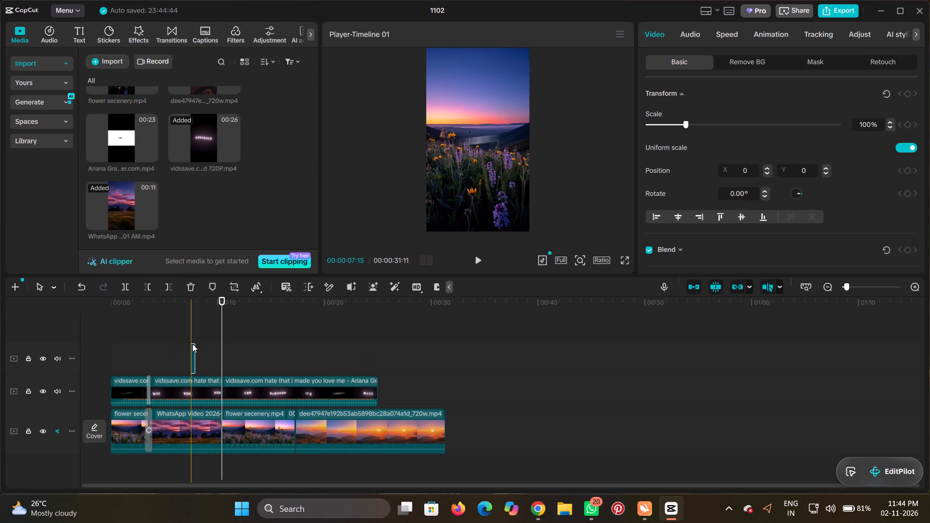
click(161, 354)
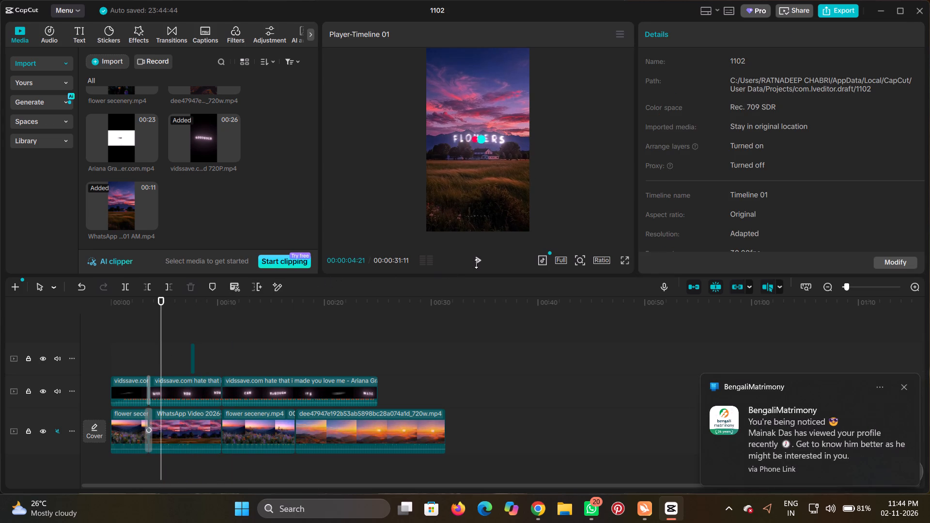
click(479, 262)
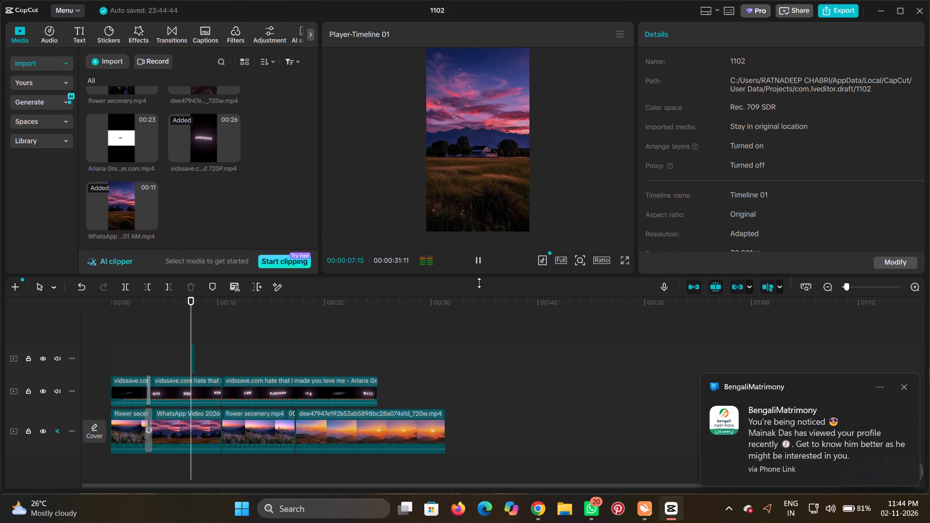
click(190, 358)
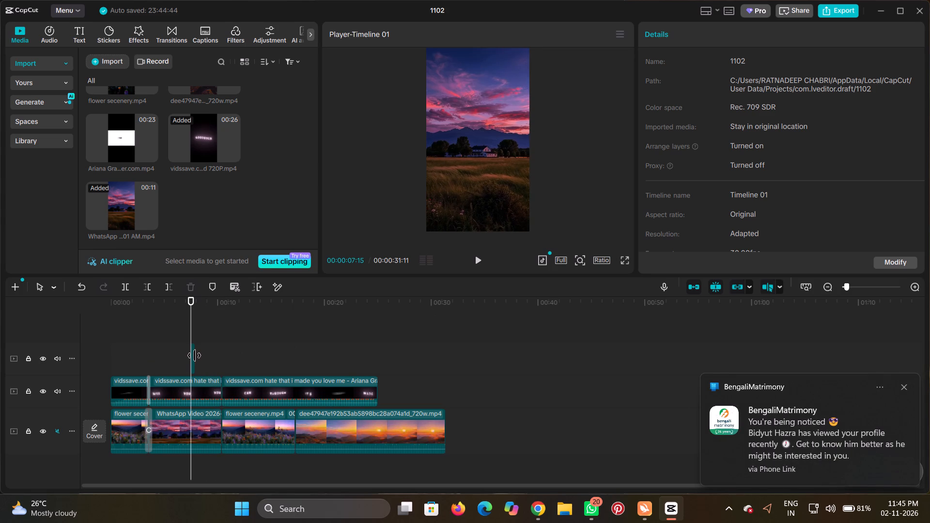
click(194, 355)
click(193, 283)
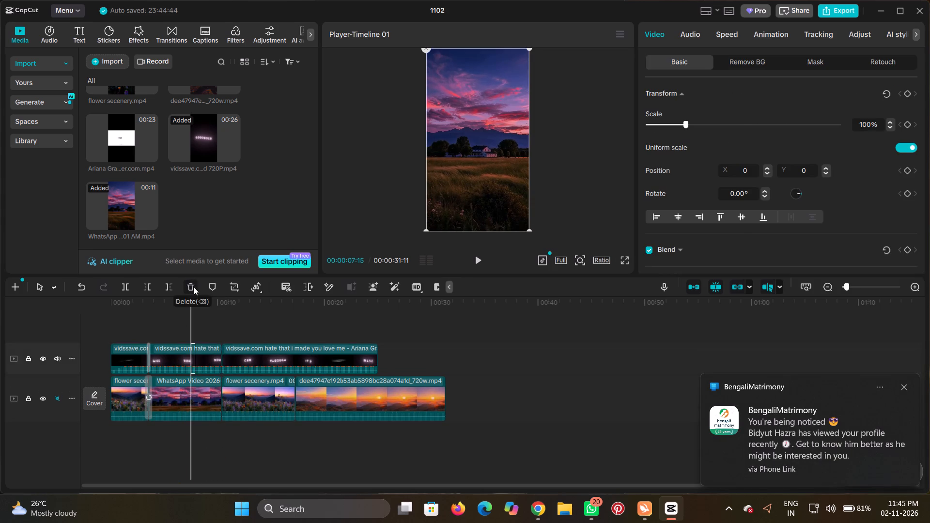
Play the timeline from about 7.5 seconds to check the cuts into the second flower clip and the sunset clip.
click(206, 400)
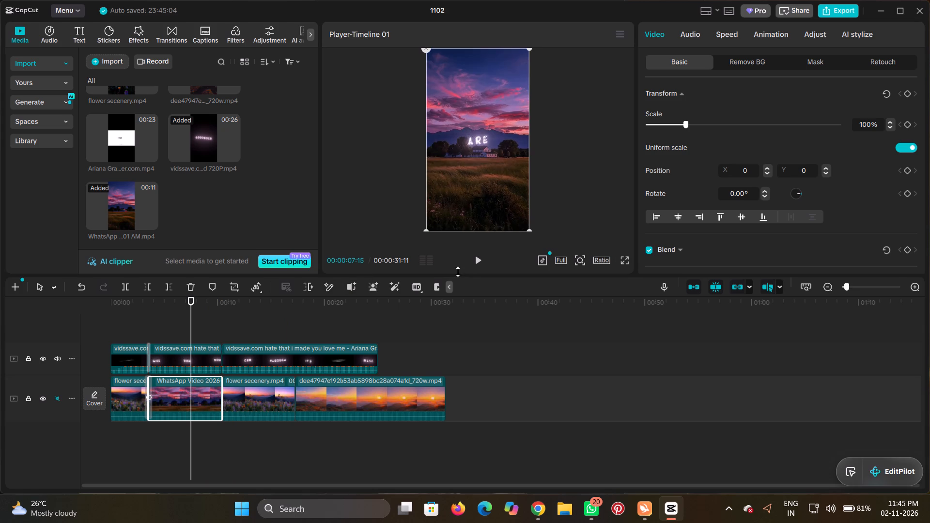
click(477, 262)
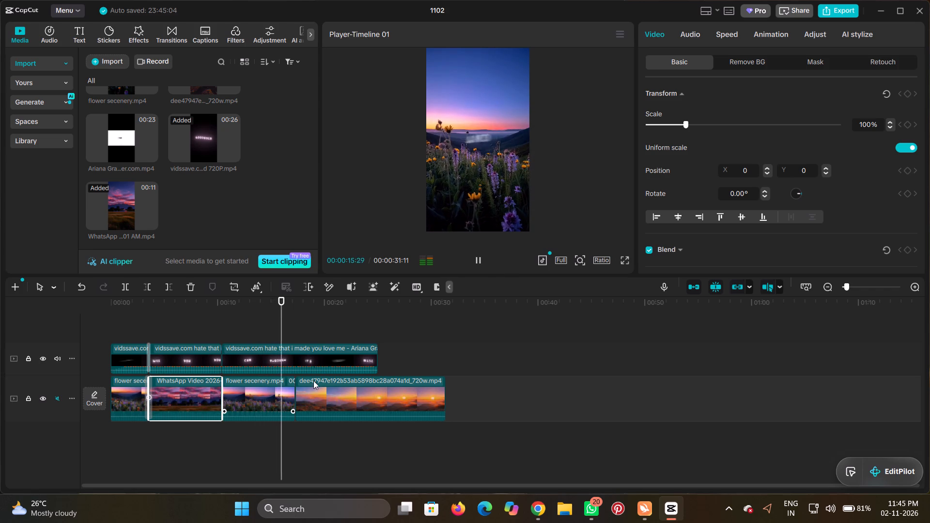
click(129, 410)
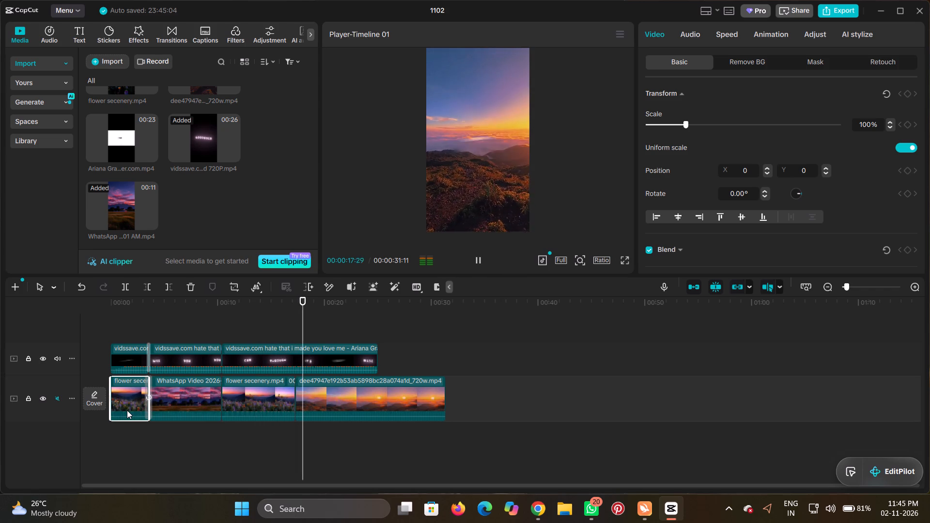
click(475, 261)
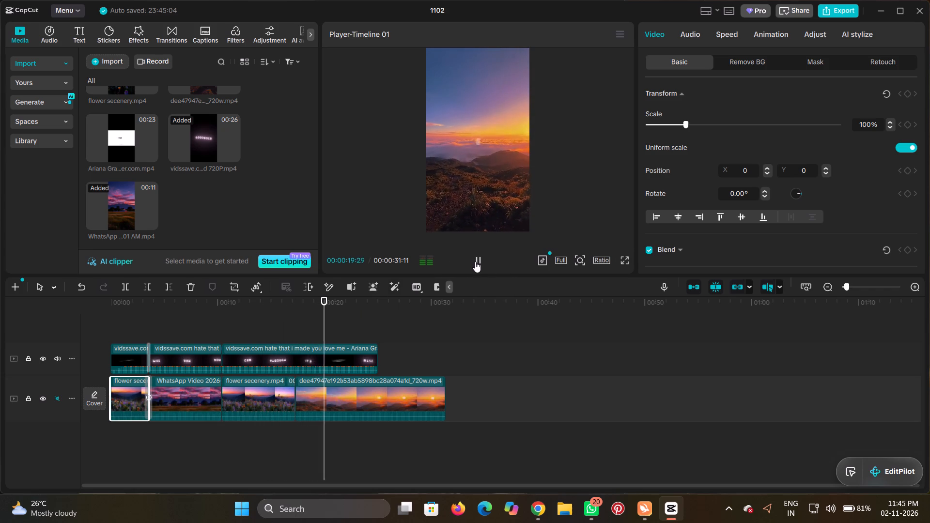
click(186, 404)
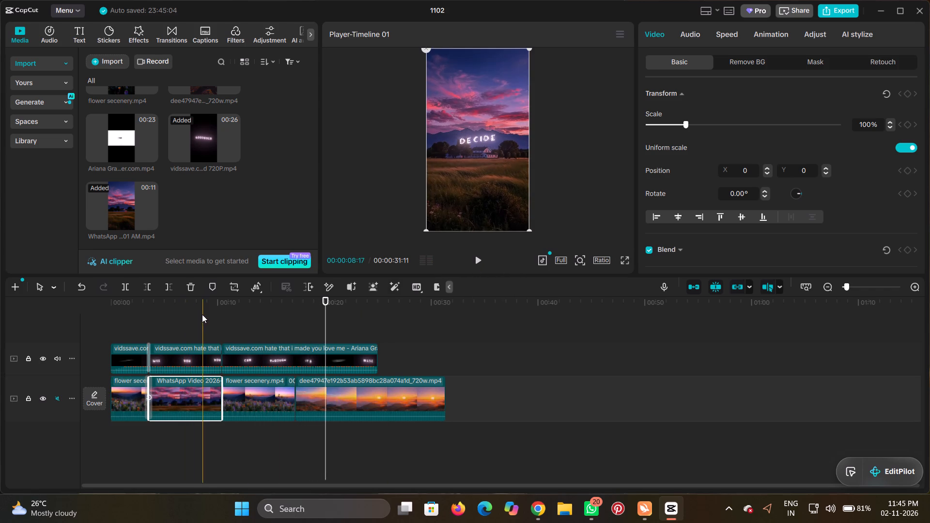
Apply the Pull in transition at the cut at about 10 seconds on both the scenery track and the lyric track.
click(201, 317)
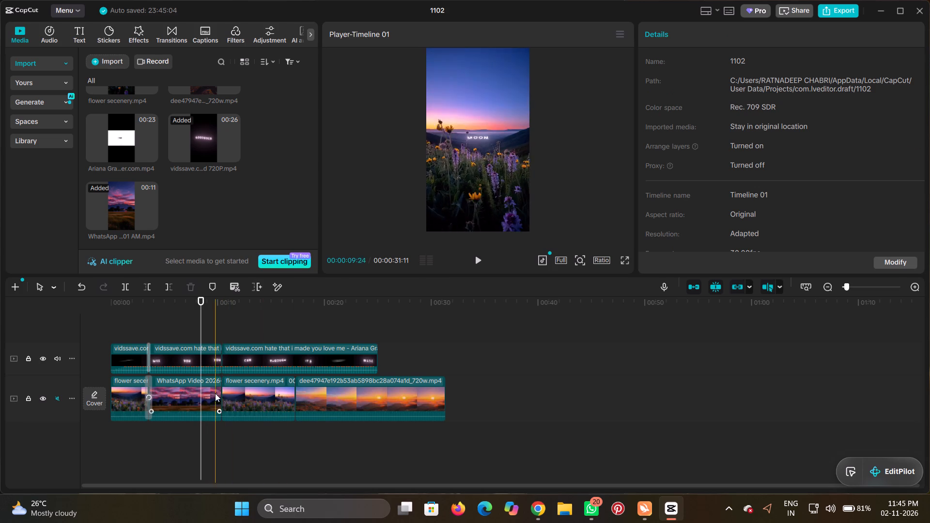
click(173, 31)
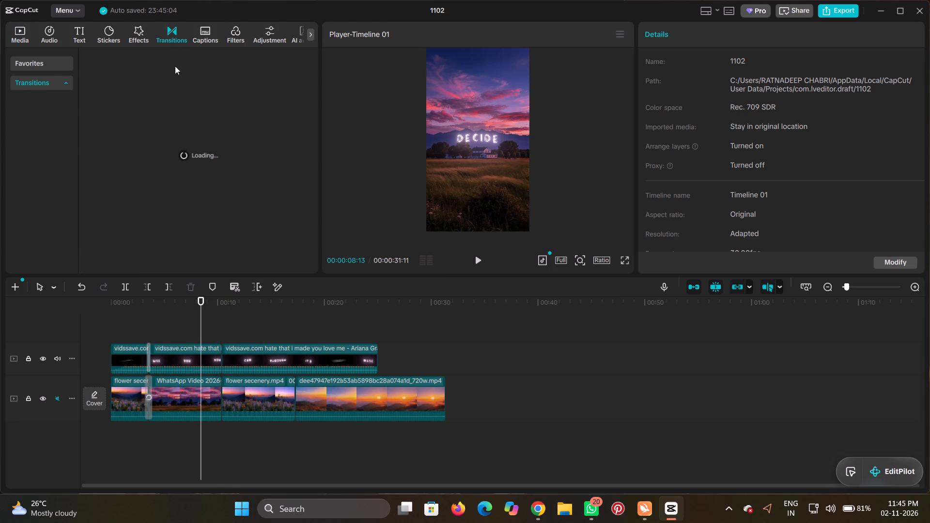
click(18, 83)
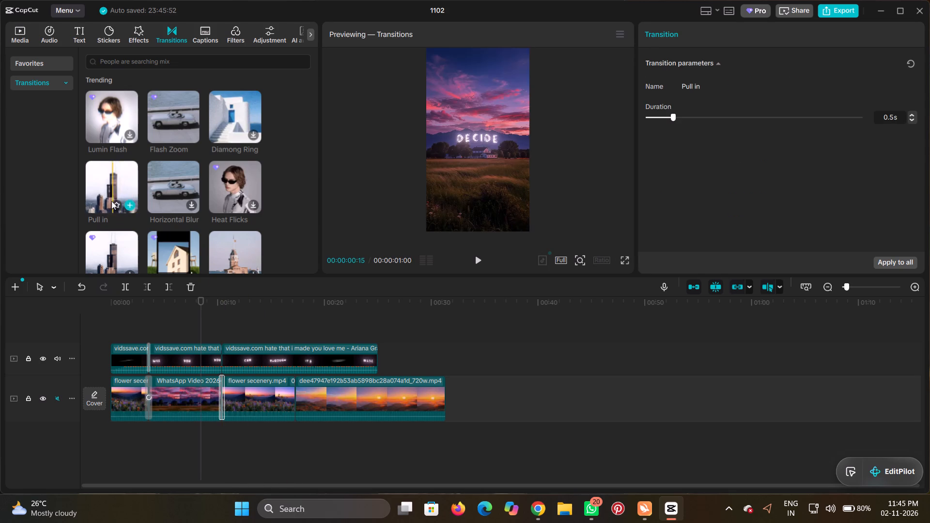
drag(111, 201, 221, 359)
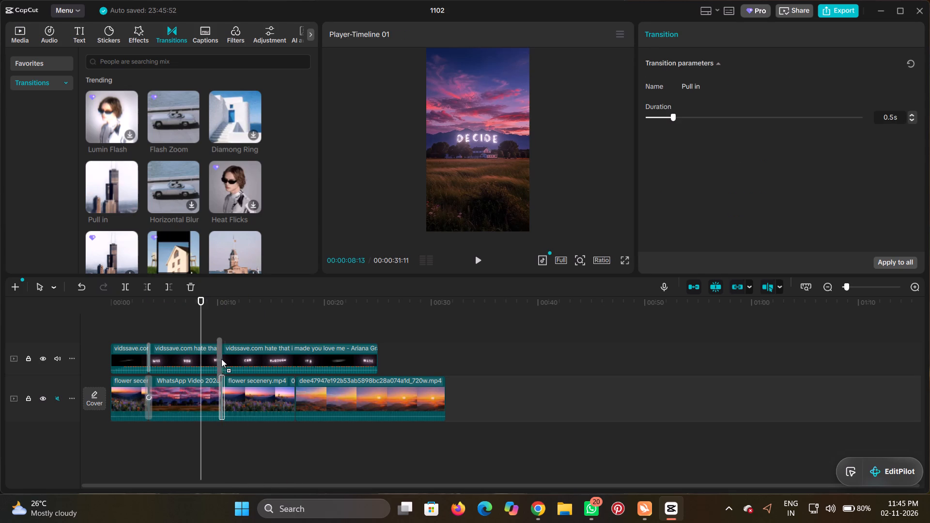
drag(221, 359, 221, 358)
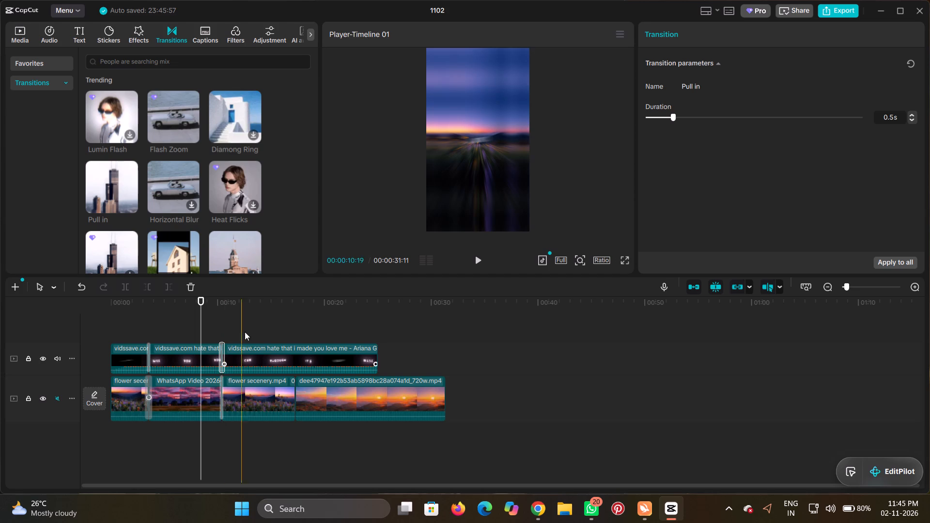
Play from about 8.5 seconds to preview the Pull in transitions, and replay the second flower clip, stopping at about 13 seconds.
click(477, 262)
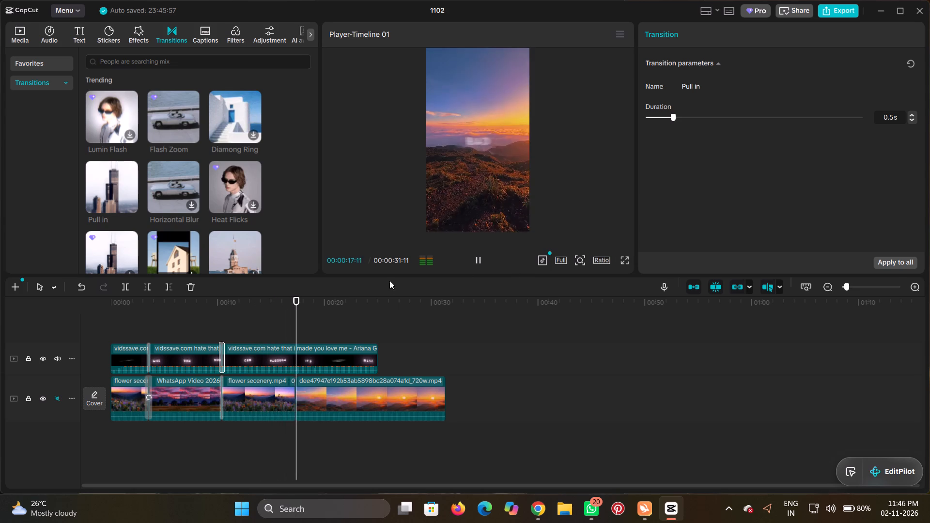
click(255, 322)
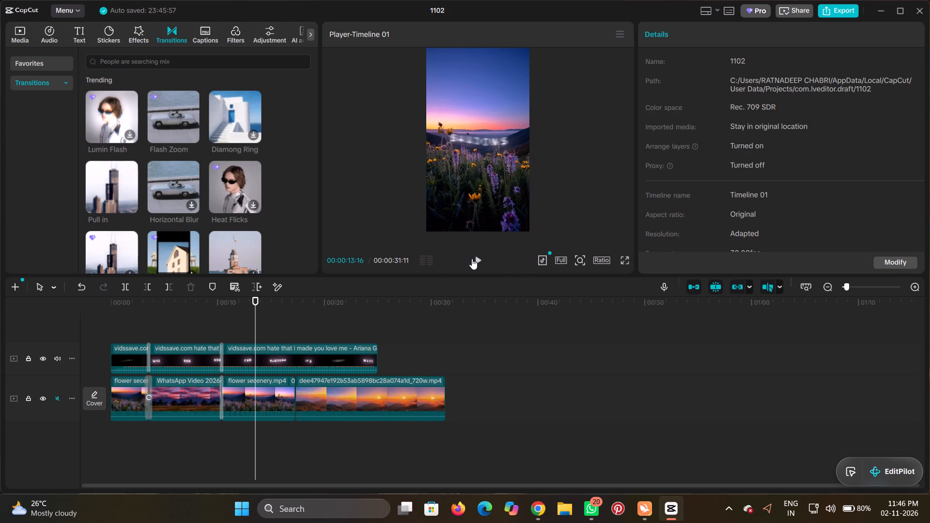
click(478, 261)
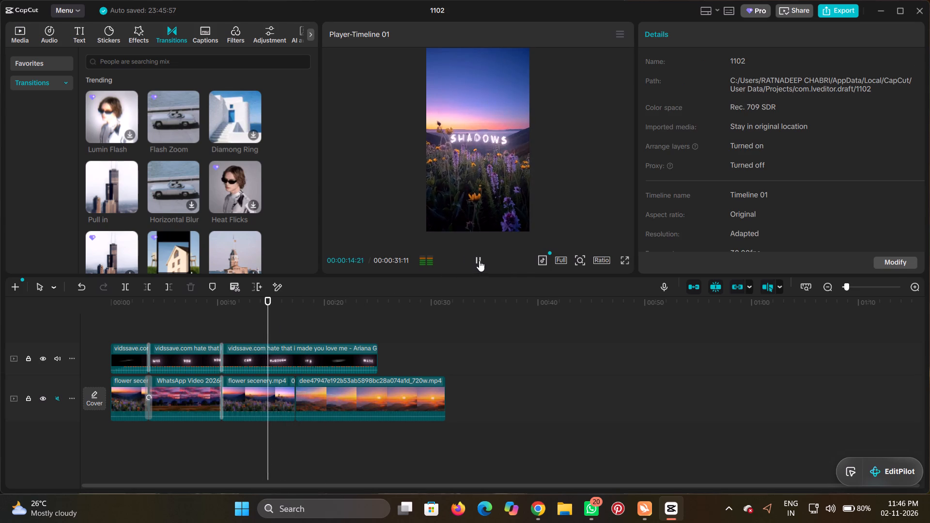
click(227, 323)
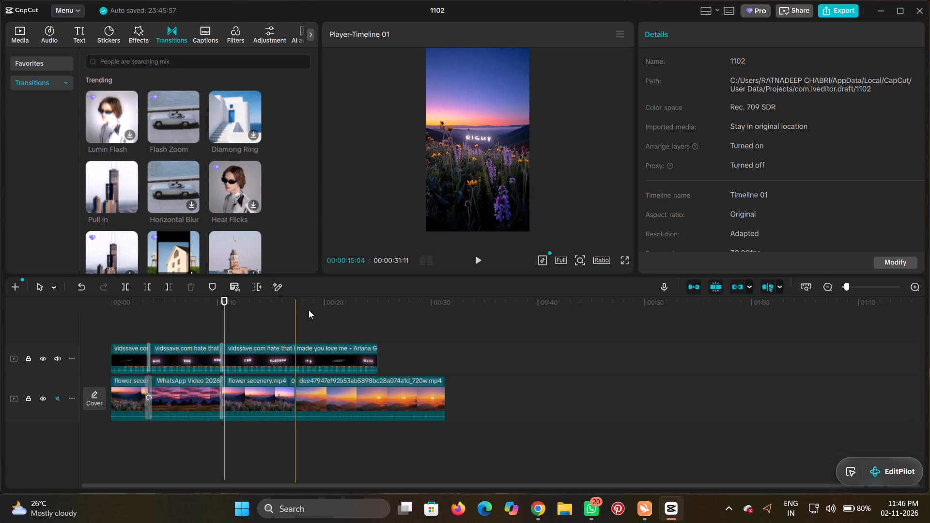
click(479, 262)
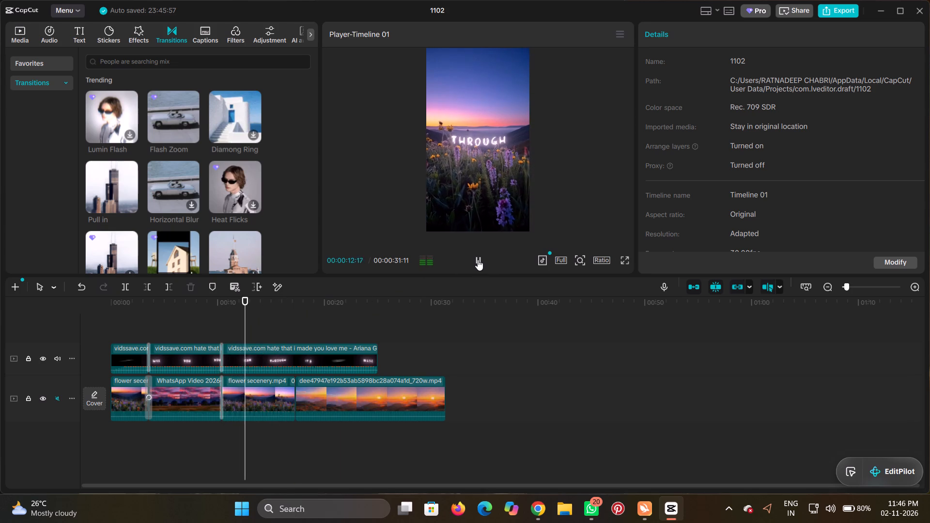
click(478, 260)
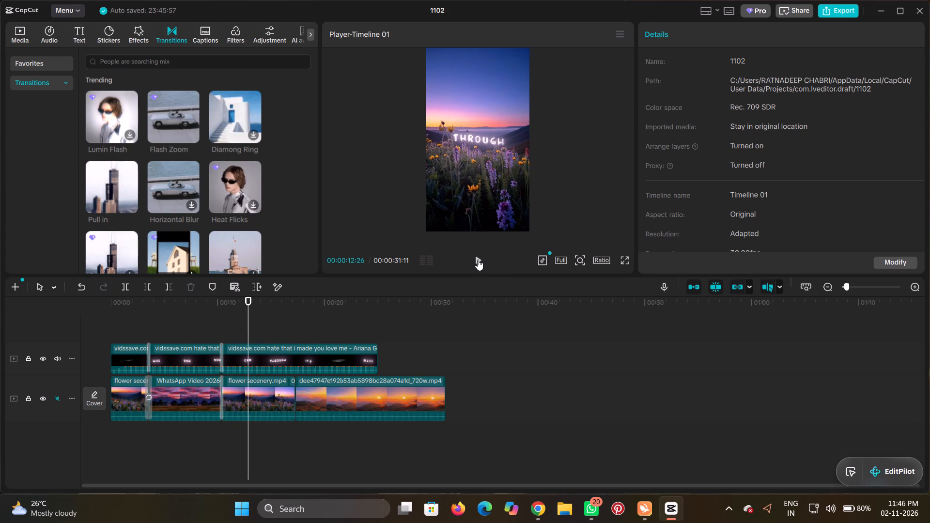
double_click(478, 260)
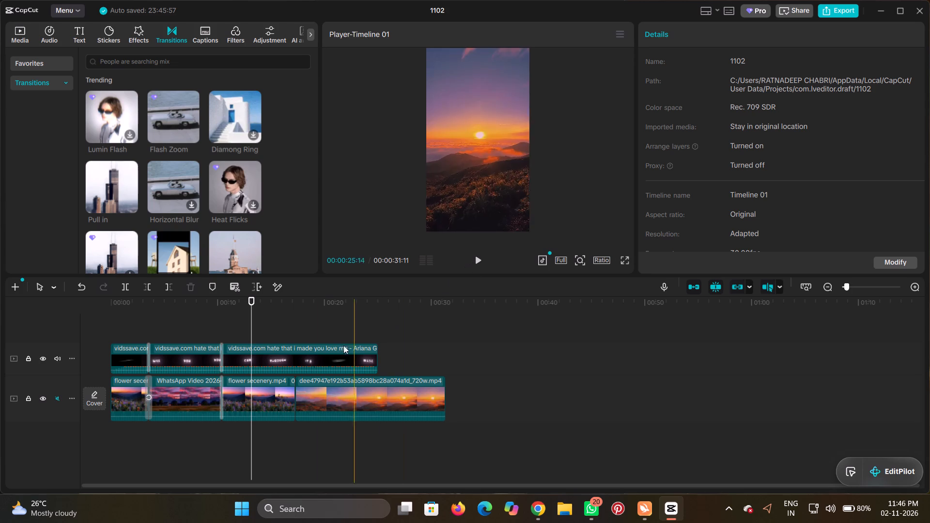
Split the second flower scenery clip and the lyric clip above it at 00:00:13:05.
click(244, 388)
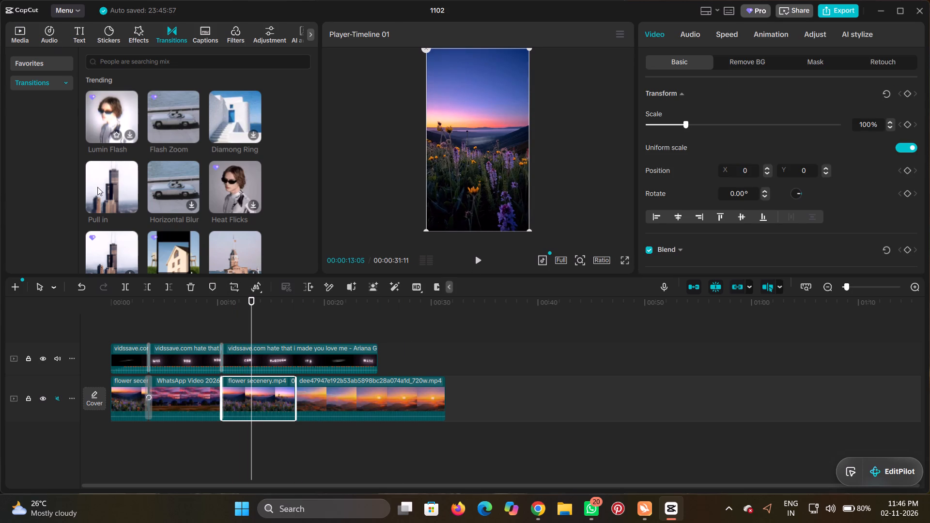
click(127, 289)
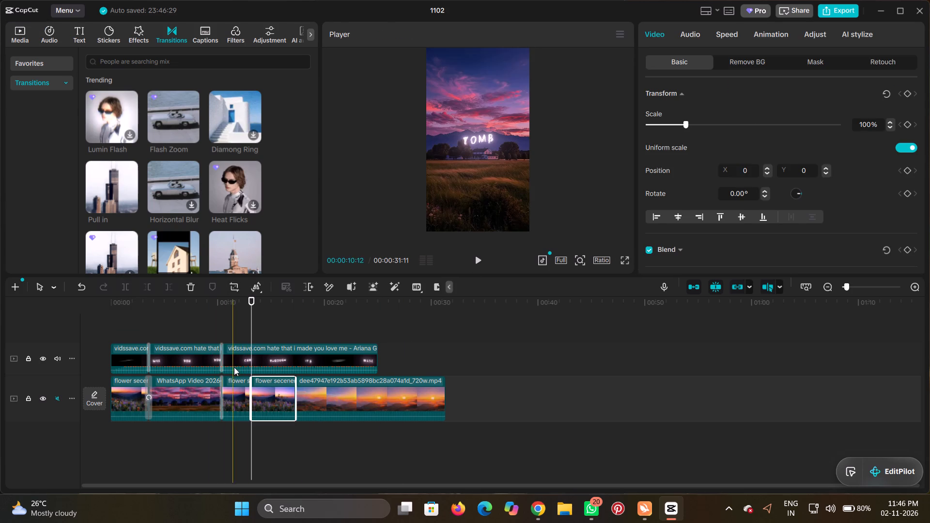
click(242, 360)
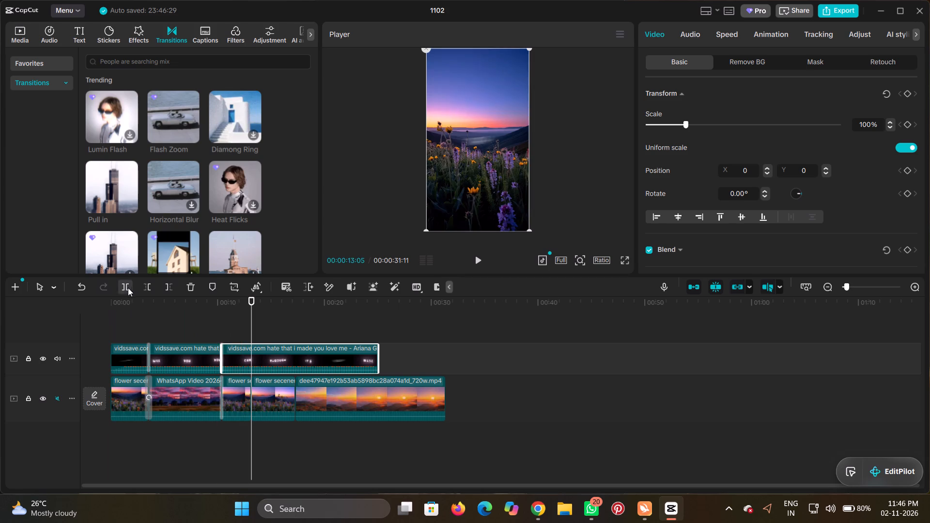
click(124, 288)
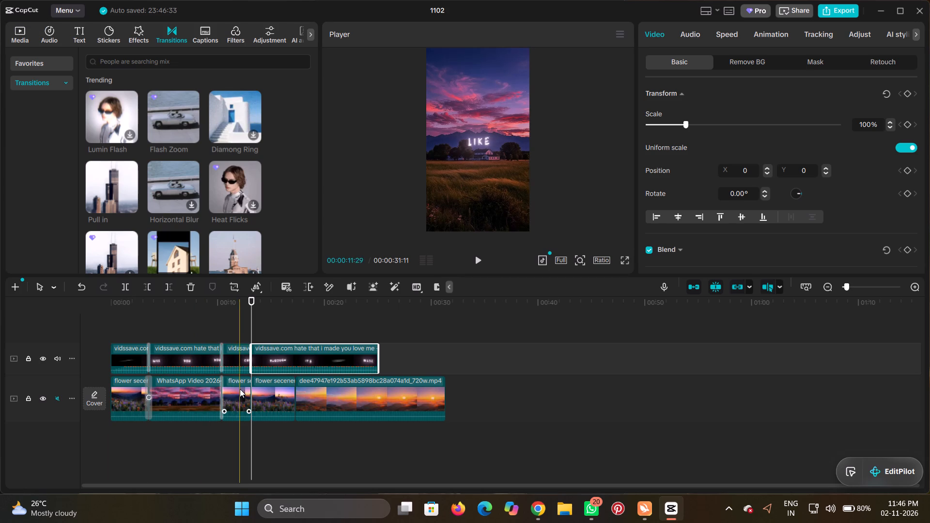
Browse the trending transitions and the list of transition categories for one that suits the cut at 00:00:13:05.
click(241, 390)
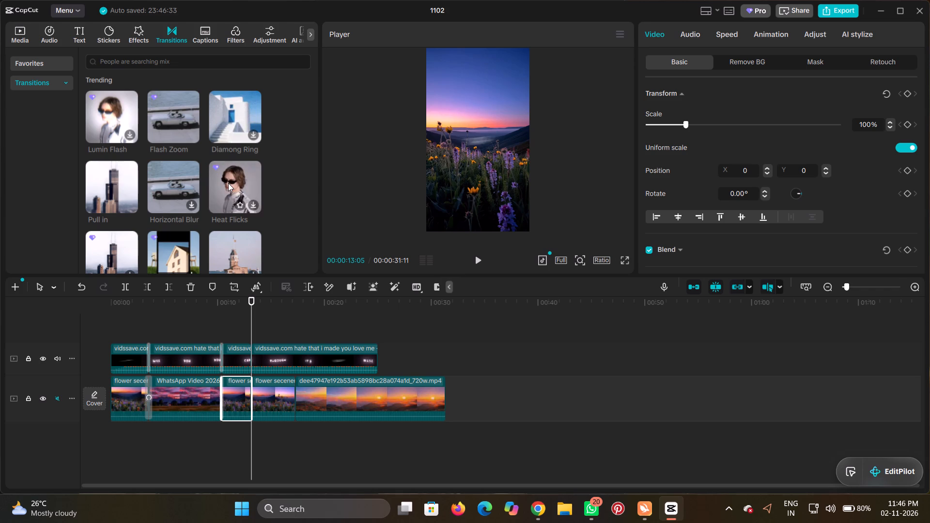
scroll(228, 185, down, 1)
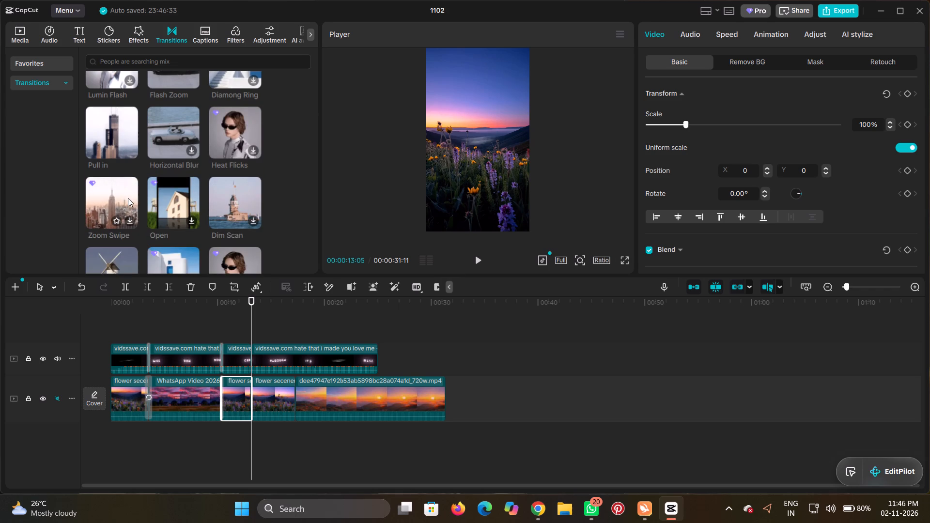
scroll(128, 198, down, 2)
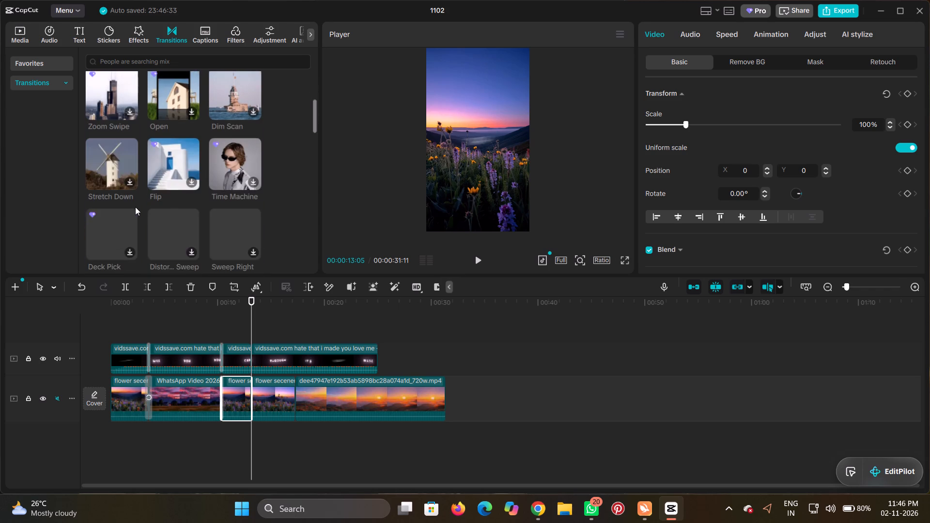
scroll(135, 207, down, 1)
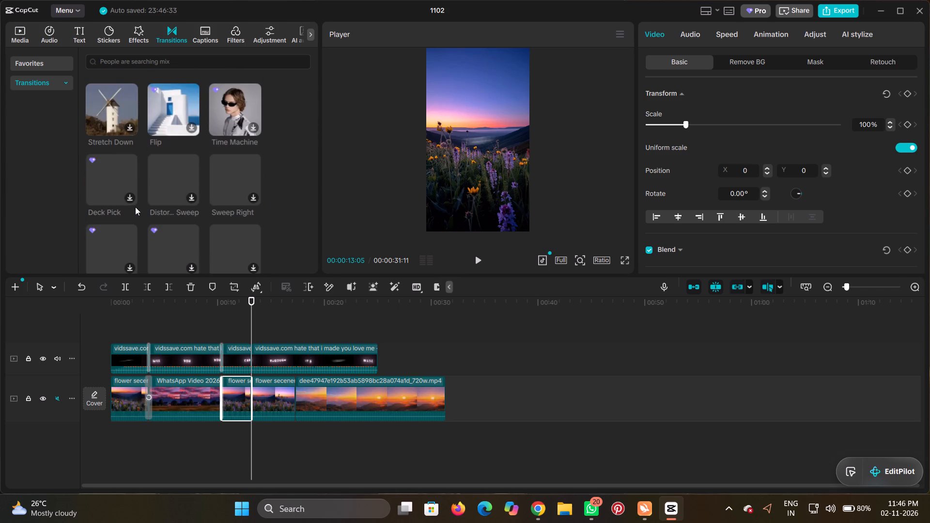
scroll(135, 207, down, 3)
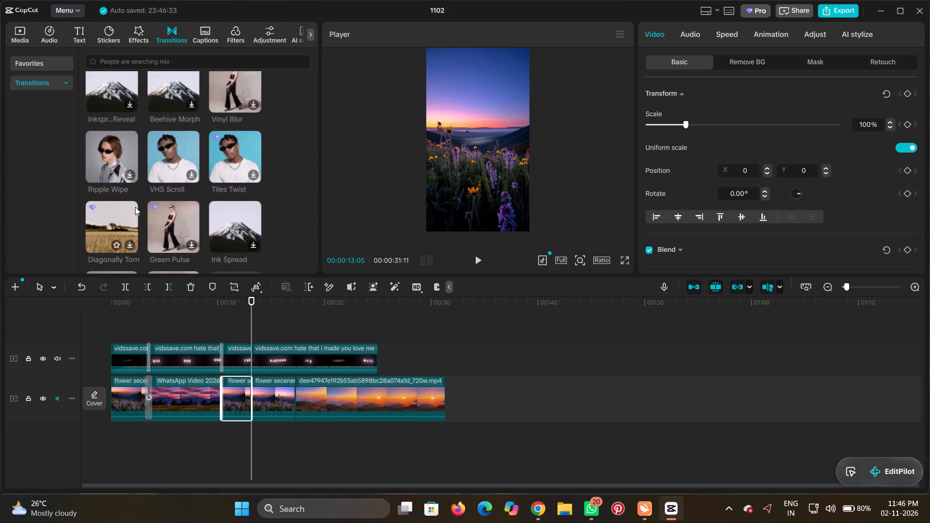
scroll(121, 179, up, 2)
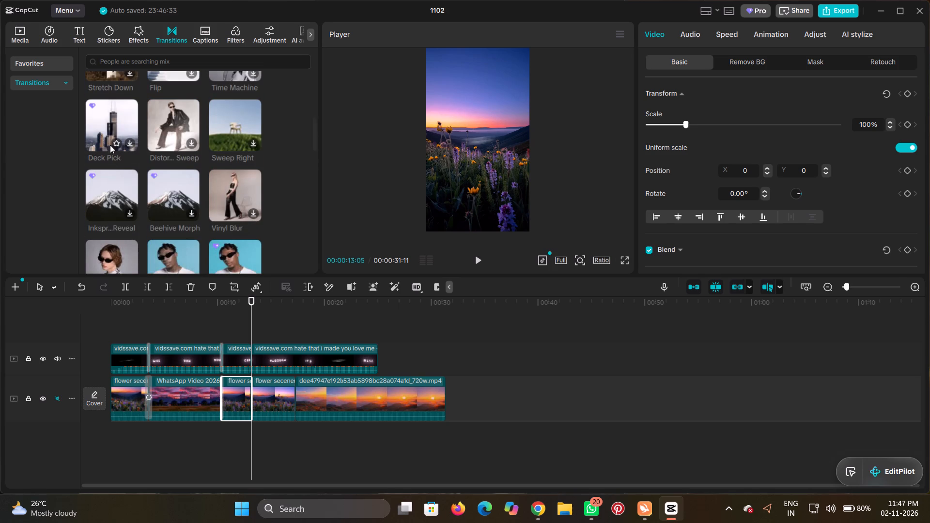
click(64, 82)
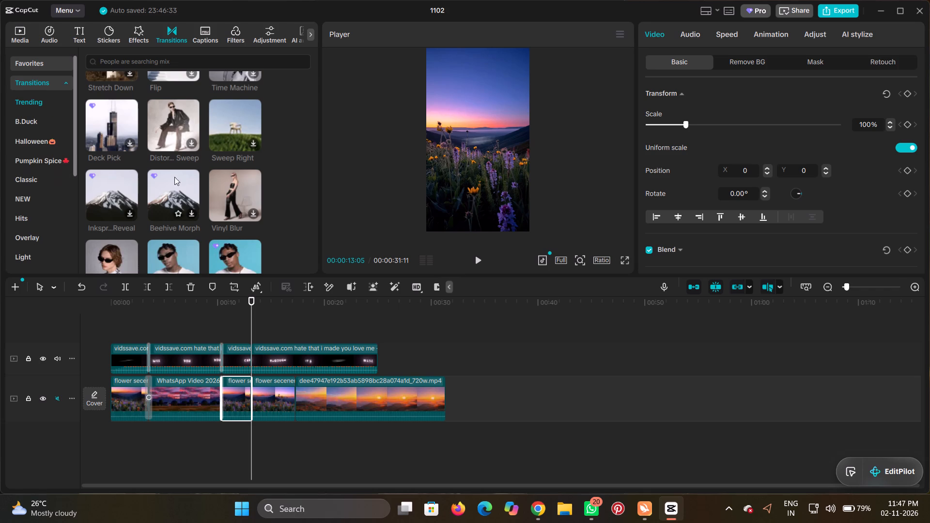
scroll(186, 217, down, 4)
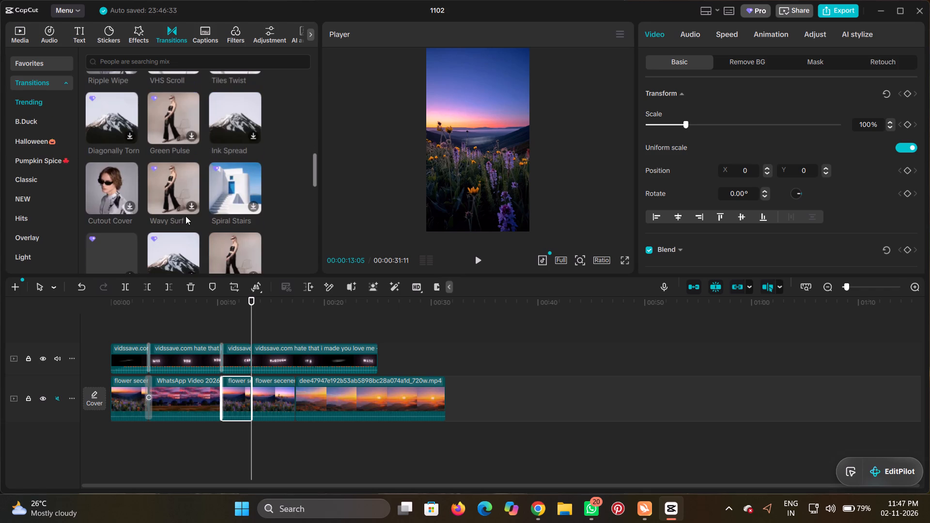
scroll(182, 210, down, 1)
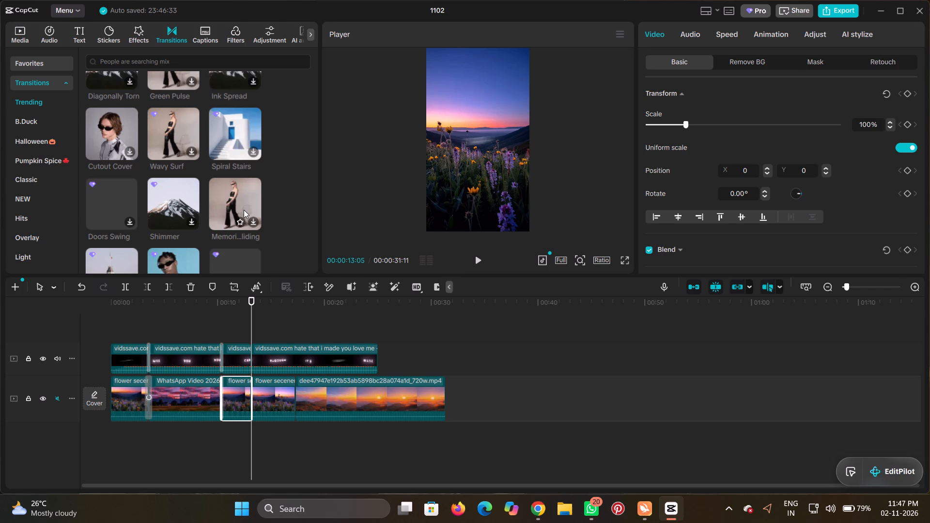
scroll(244, 211, down, 2)
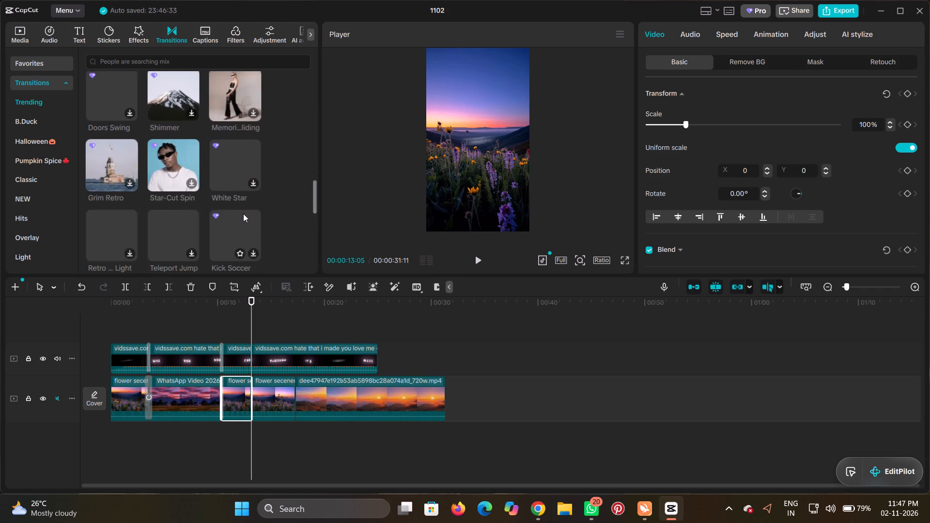
scroll(238, 217, down, 3)
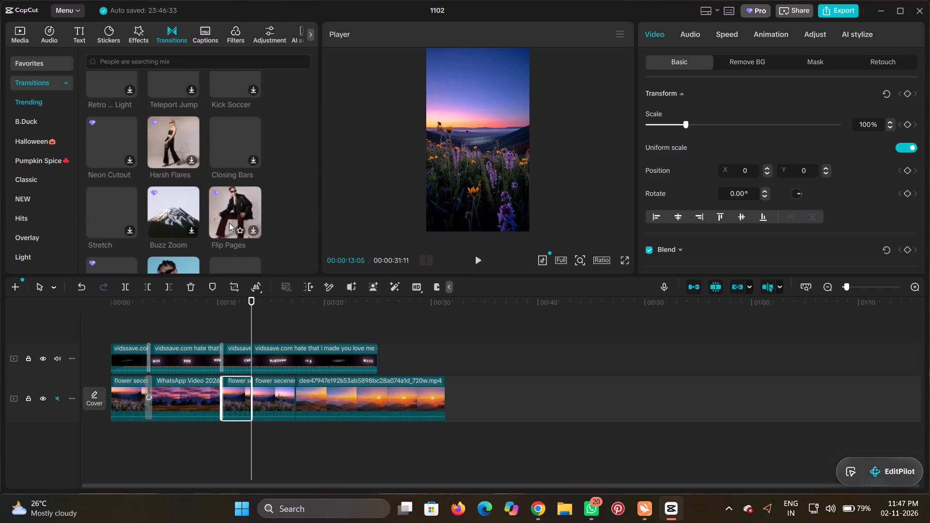
scroll(229, 223, down, 5)
scroll(226, 211, up, 2)
scroll(44, 134, down, 2)
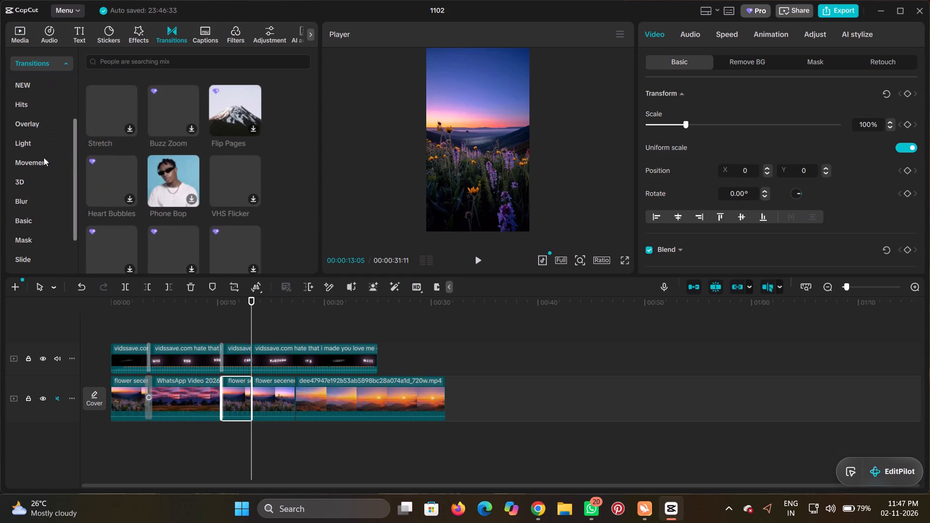
scroll(44, 182, down, 6)
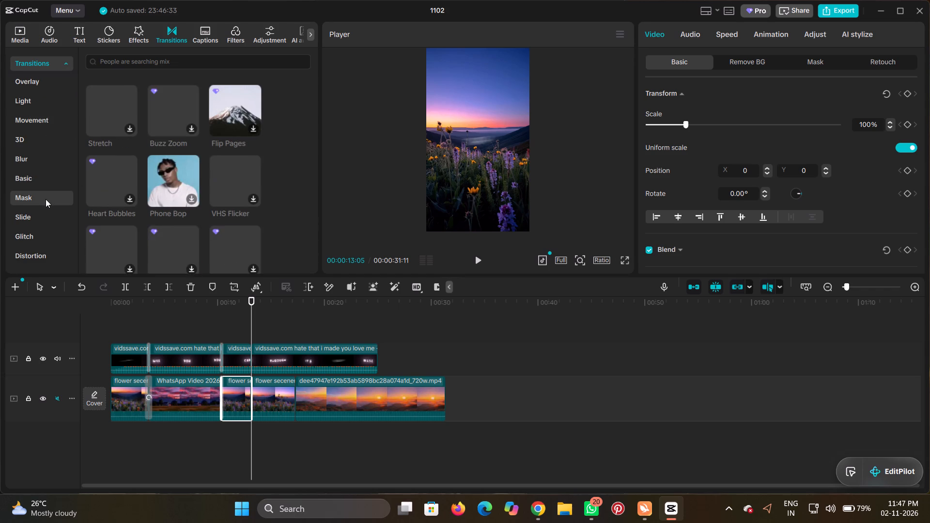
scroll(46, 197, up, 2)
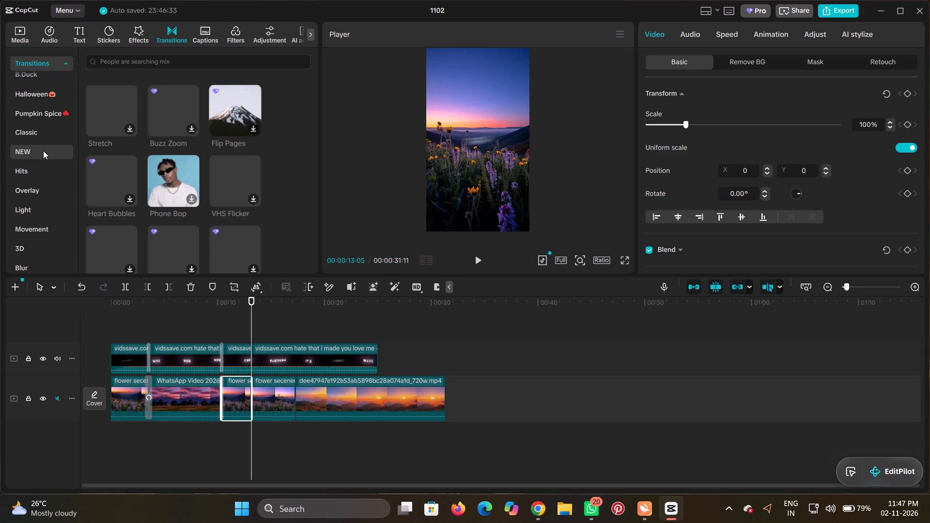
scroll(43, 151, up, 1)
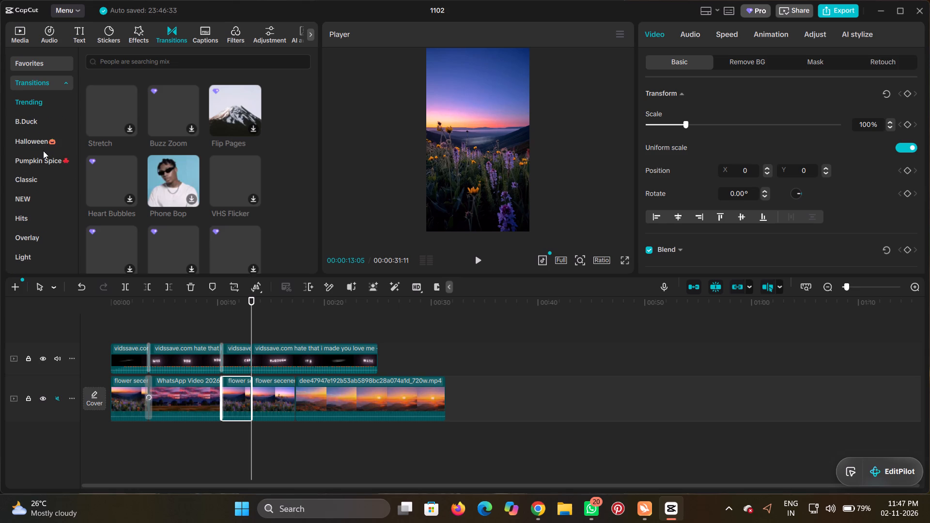
Look through the NEW transitions category for an effect that suits the cut.
click(38, 196)
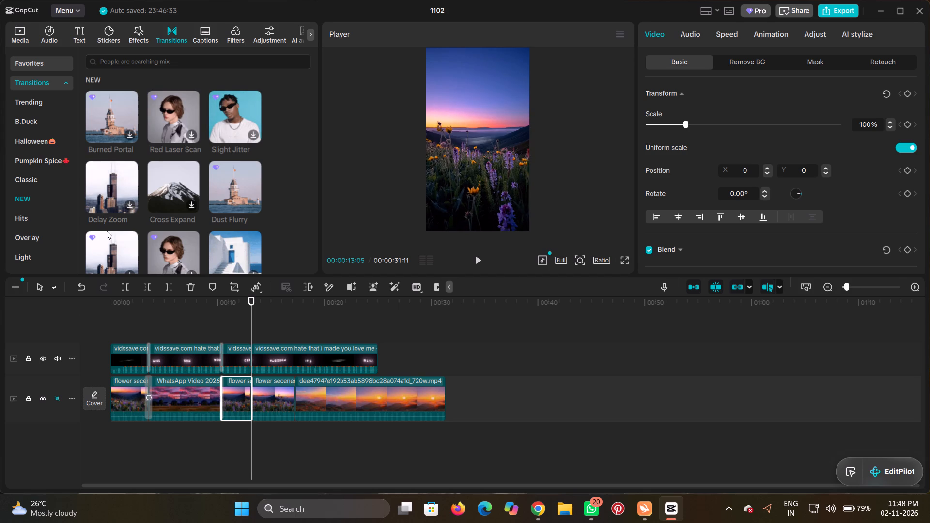
scroll(108, 249, down, 1)
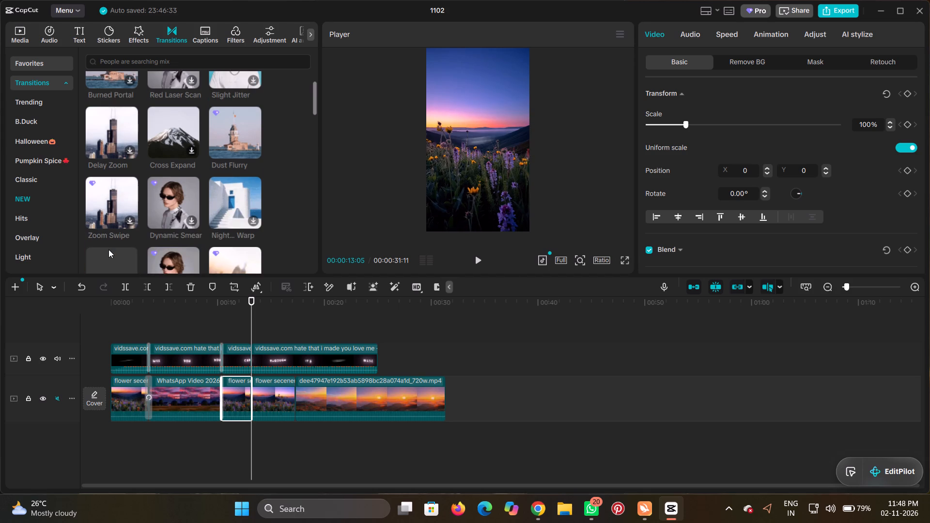
scroll(108, 249, down, 1)
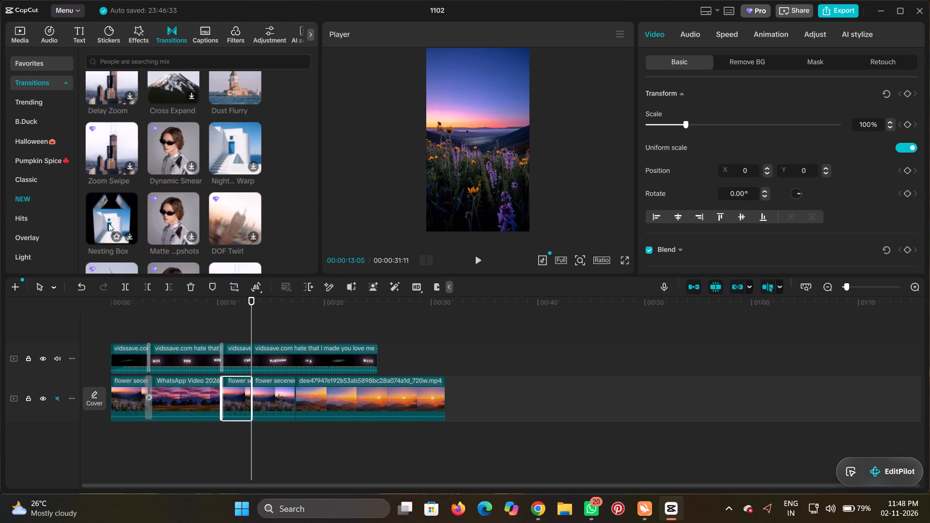
scroll(108, 223, down, 2)
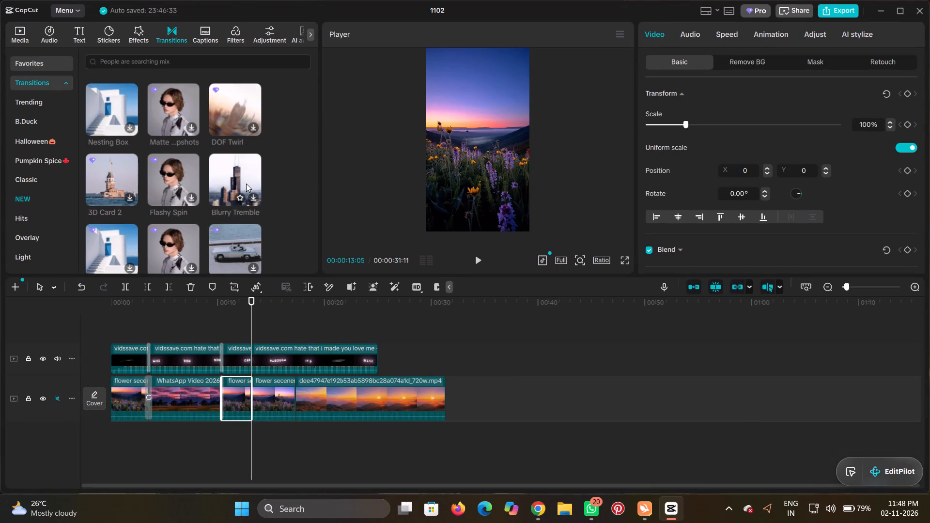
scroll(246, 184, down, 2)
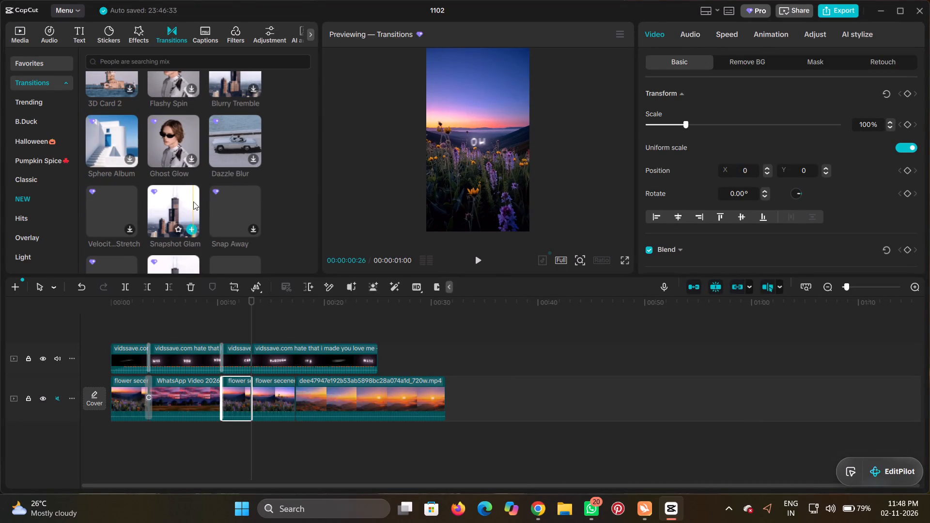
scroll(193, 201, down, 1)
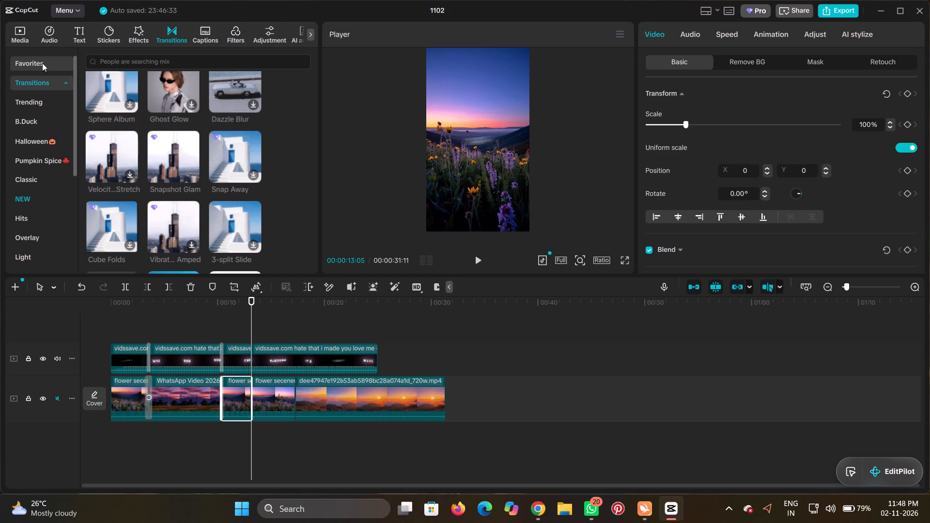
Search the transitions for "vibrate" and apply Shake at the cut between the last flower clip and the sunset clip.
click(226, 63)
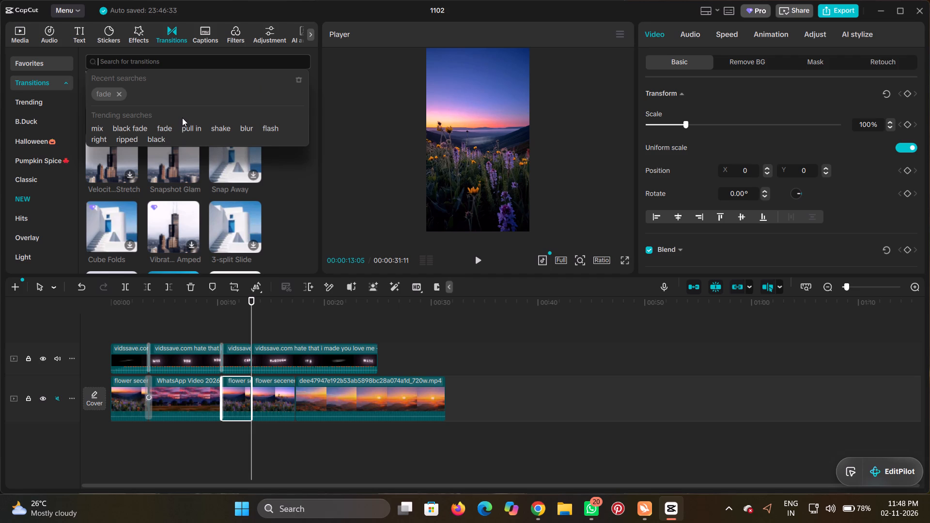
key(v)
key(i)
text(bra)
key(t)
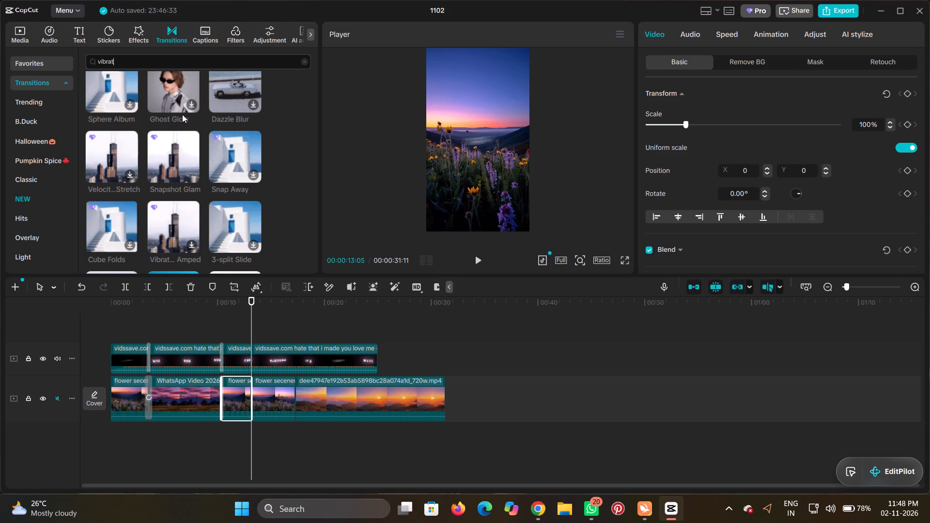
key(e)
key(Return)
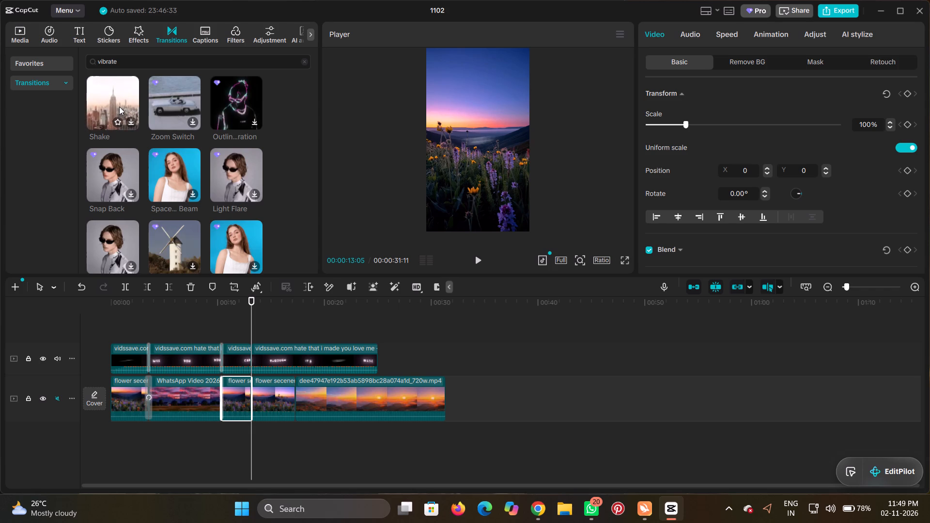
click(119, 107)
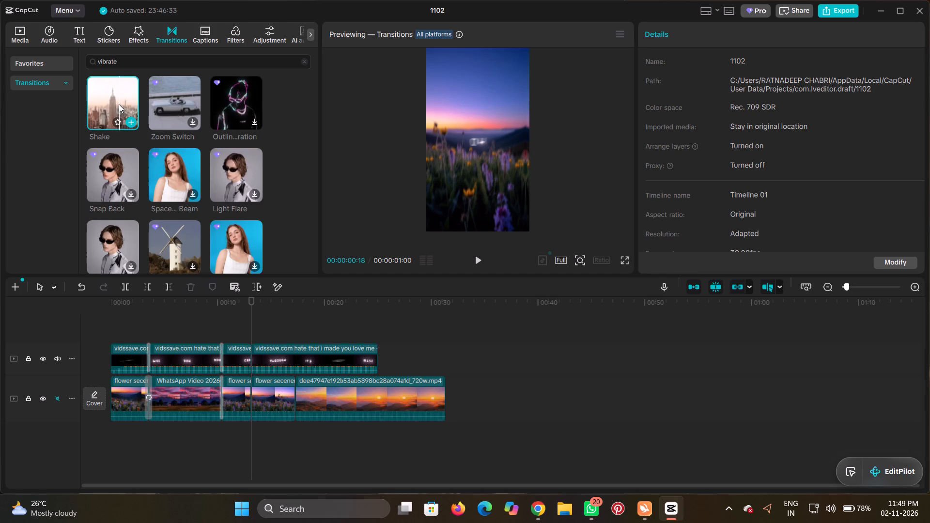
right_drag(264, 358, 264, 376)
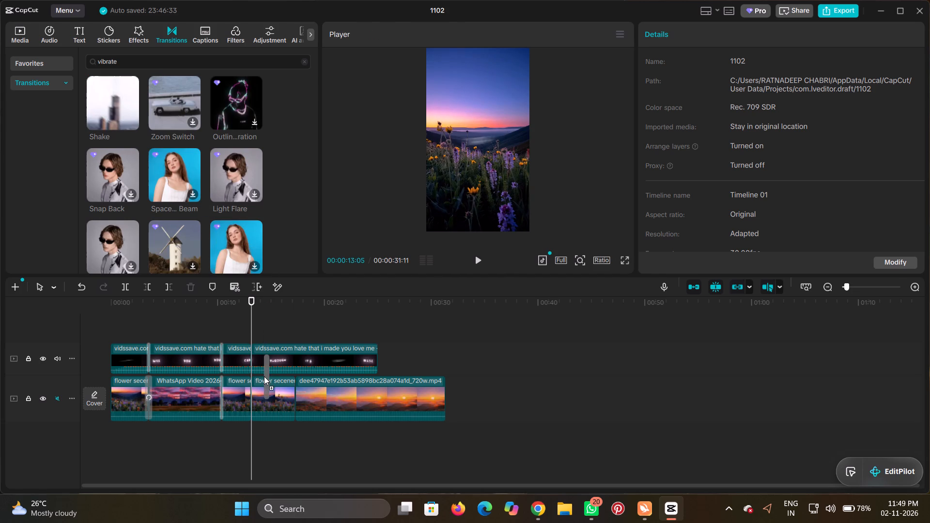
right_drag(264, 376, 266, 380)
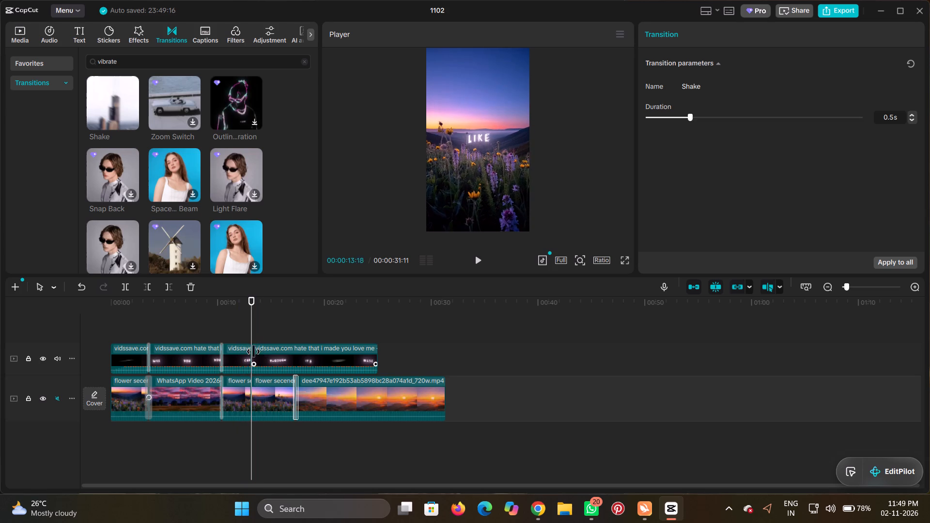
Apply the Shake transition to the lyric track at the cut at 00:00:13:05.
click(261, 388)
click(246, 385)
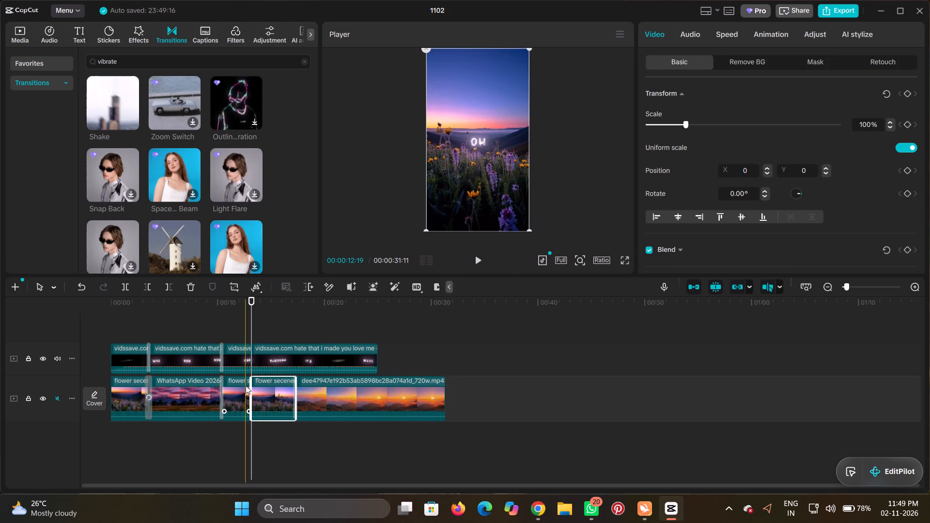
click(244, 357)
click(261, 358)
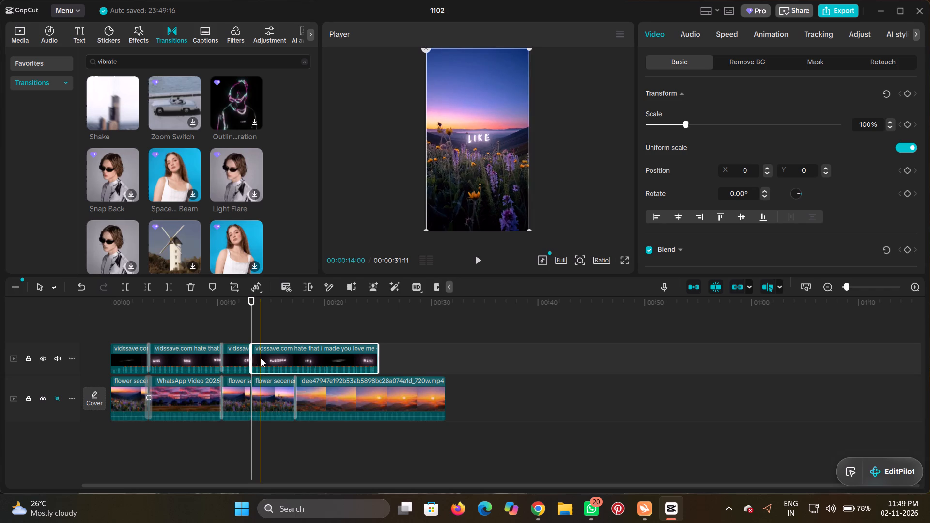
drag(296, 387, 263, 368)
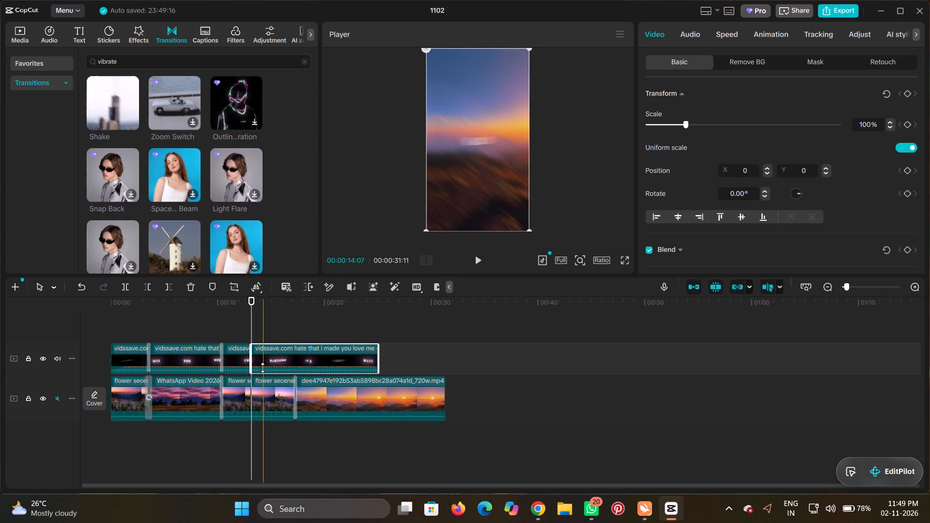
drag(263, 368, 246, 385)
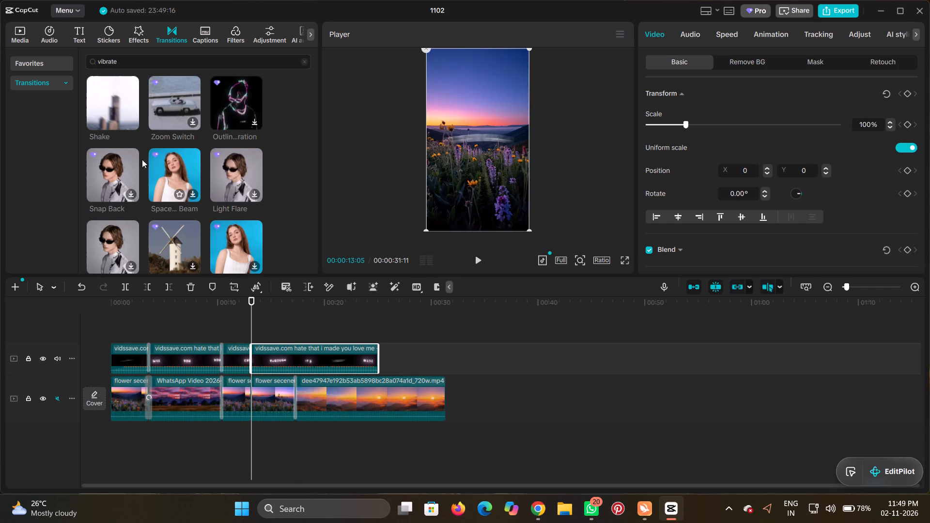
drag(113, 108, 217, 385)
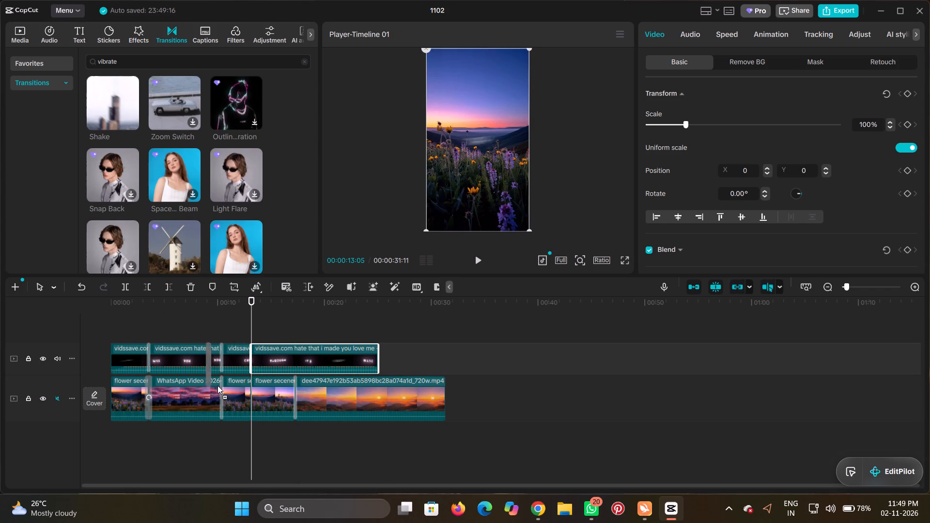
drag(217, 385, 249, 356)
Apply the Shake transition to the scenery track at the cut between the two flower clips at 00:00:13:05.
drag(123, 117, 249, 398)
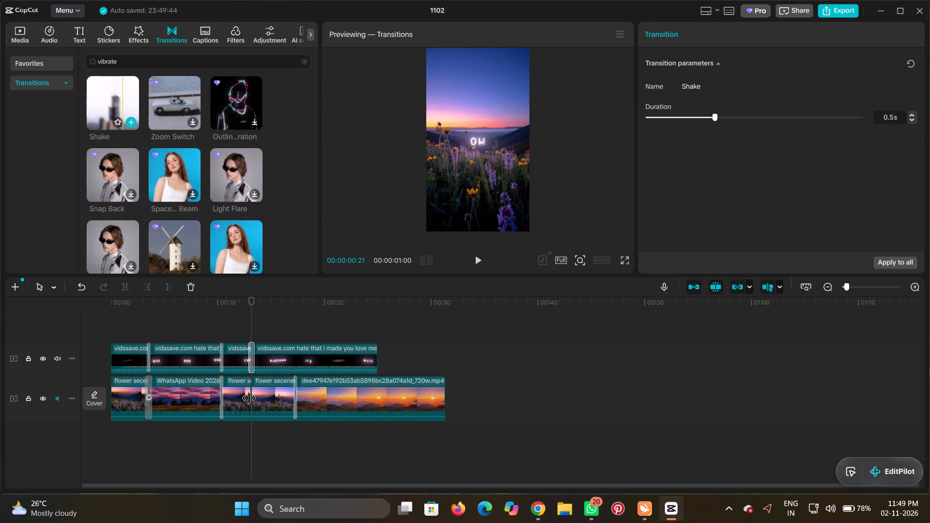
drag(249, 398, 235, 341)
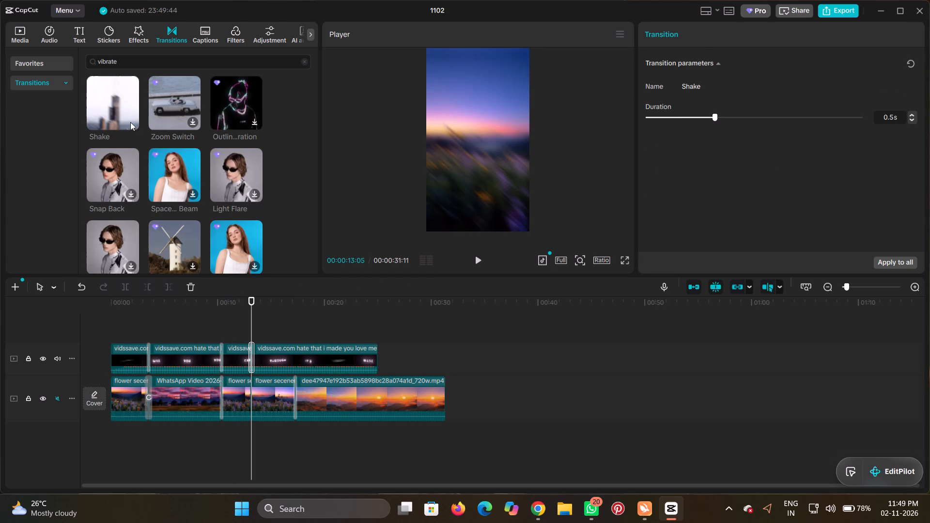
drag(116, 105, 231, 291)
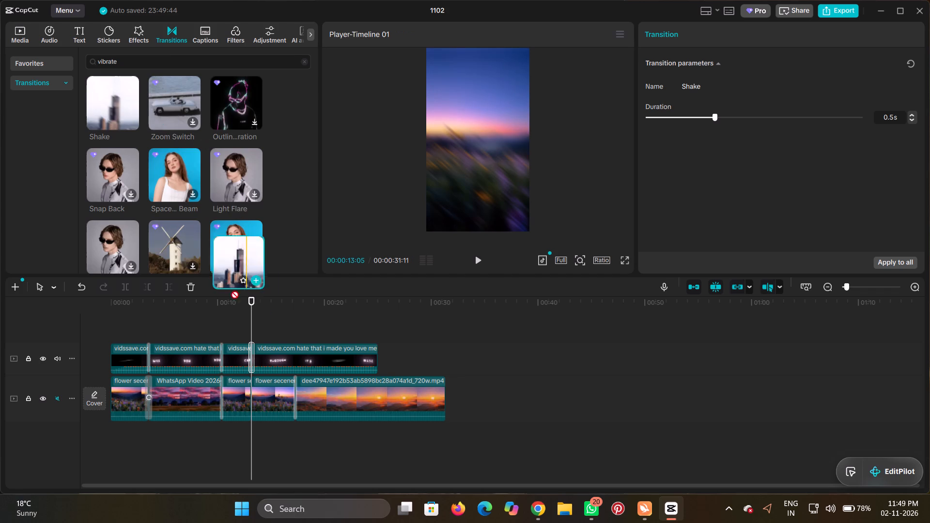
drag(231, 291, 248, 400)
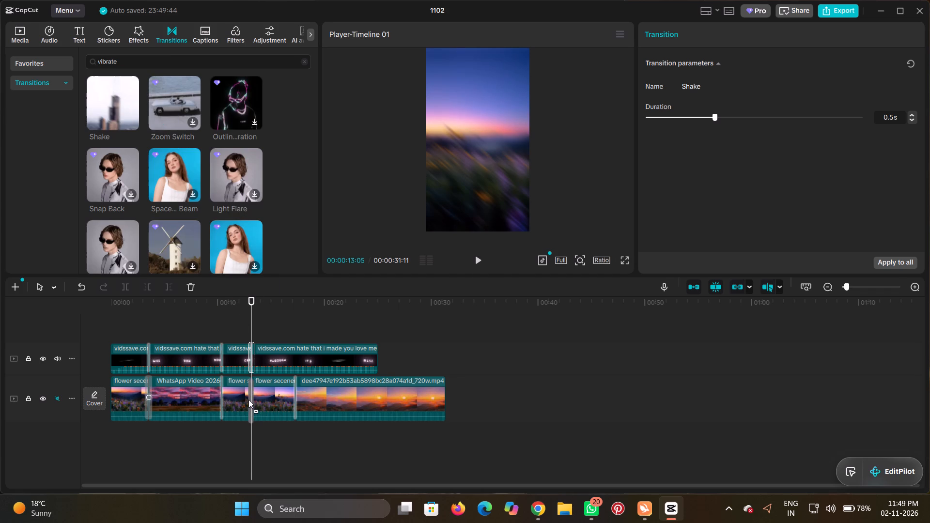
drag(248, 400, 250, 398)
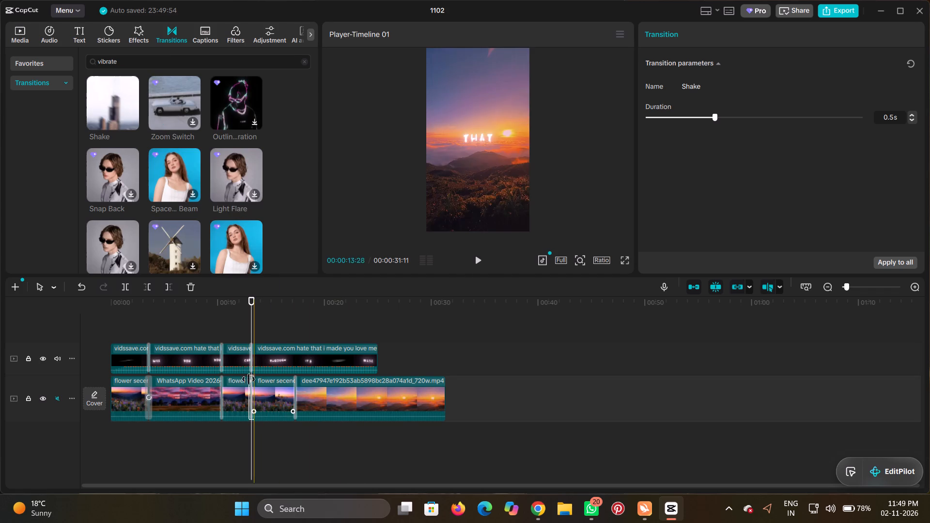
Play back the section from about 00:00:11:20 several times to check the Shake transitions on both tracks.
click(237, 375)
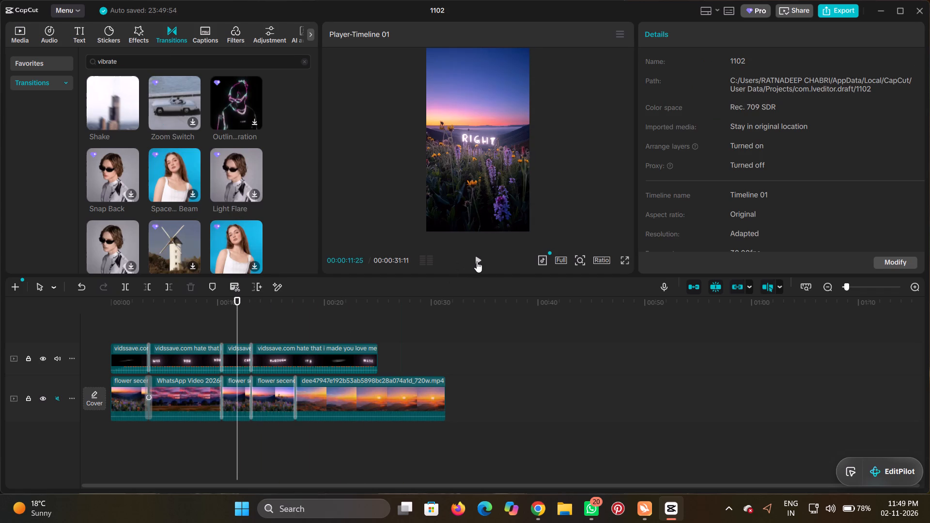
click(477, 261)
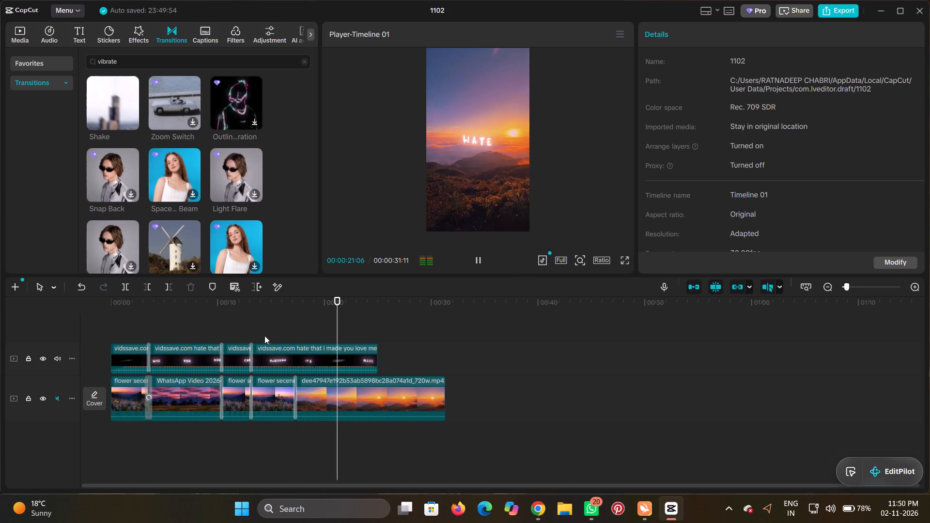
click(235, 314)
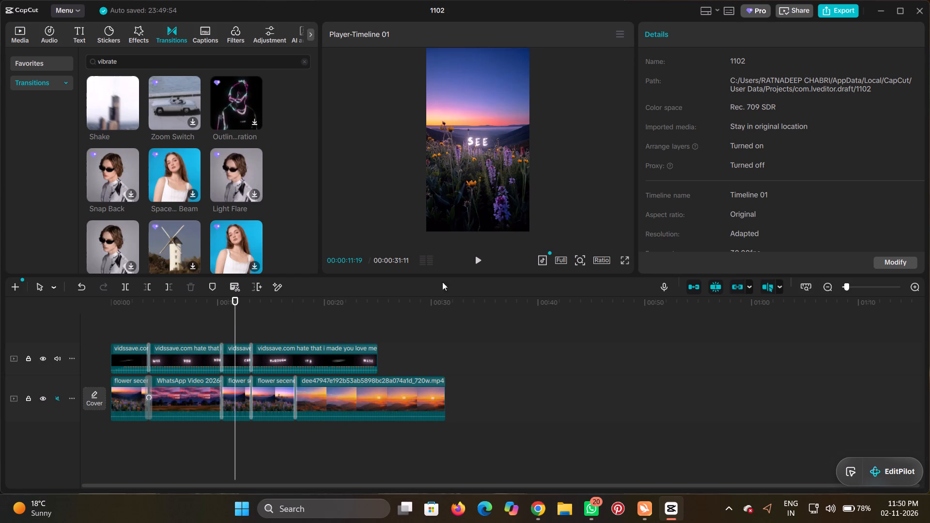
click(479, 261)
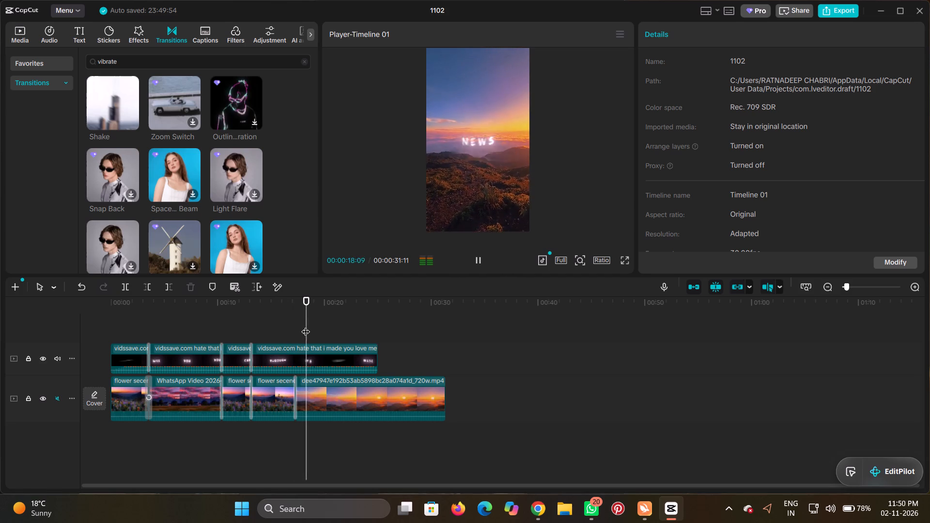
click(238, 312)
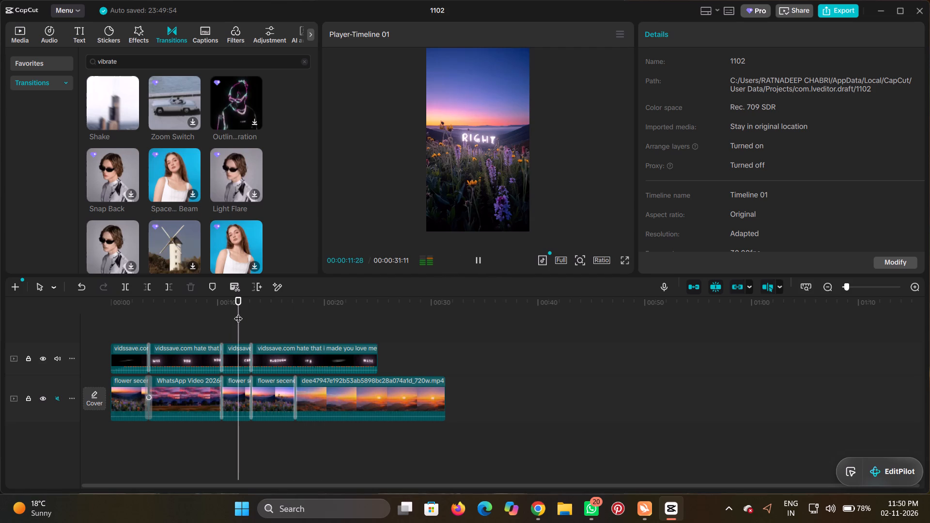
click(476, 259)
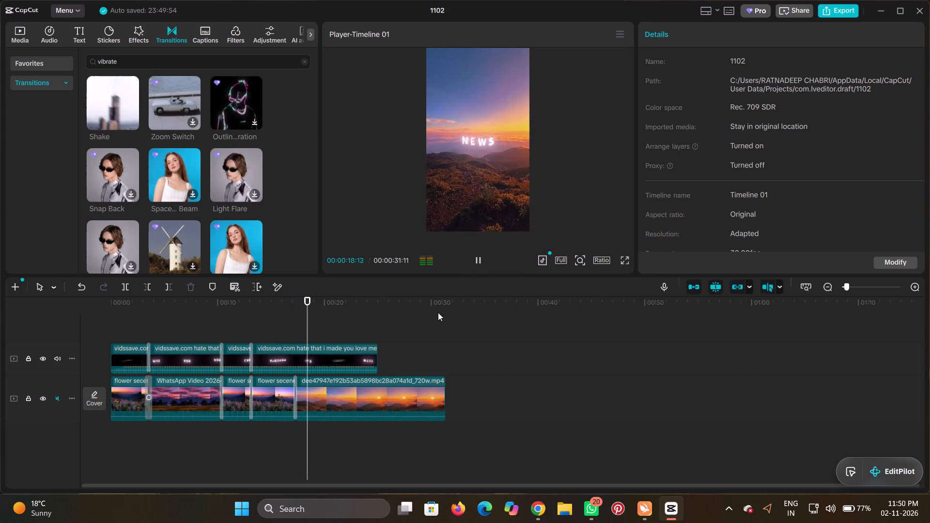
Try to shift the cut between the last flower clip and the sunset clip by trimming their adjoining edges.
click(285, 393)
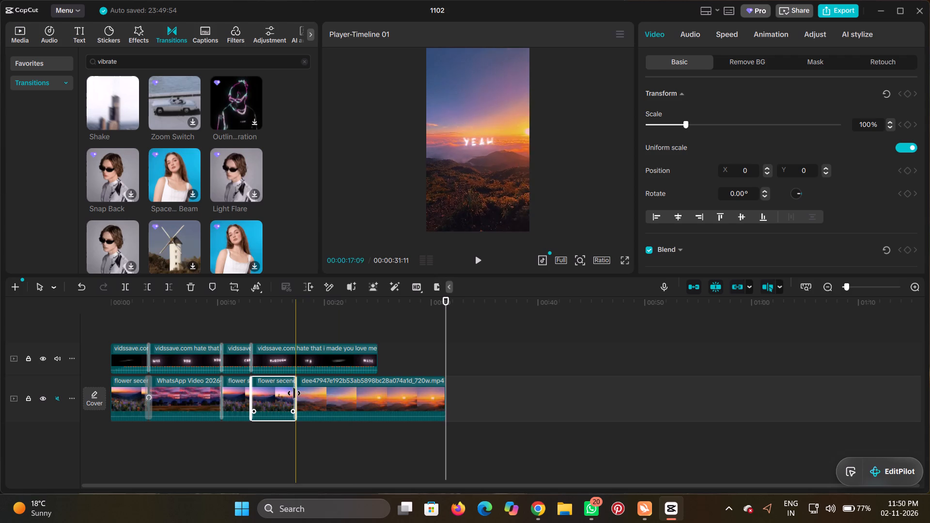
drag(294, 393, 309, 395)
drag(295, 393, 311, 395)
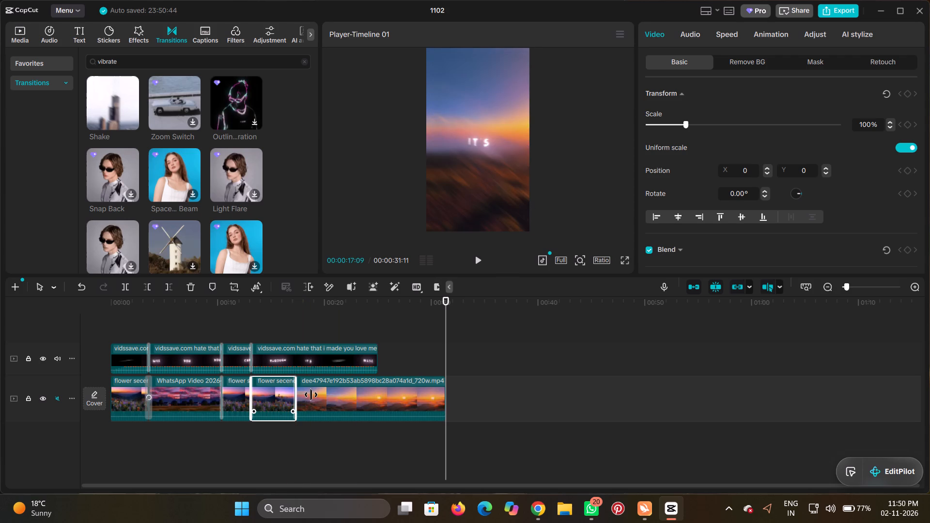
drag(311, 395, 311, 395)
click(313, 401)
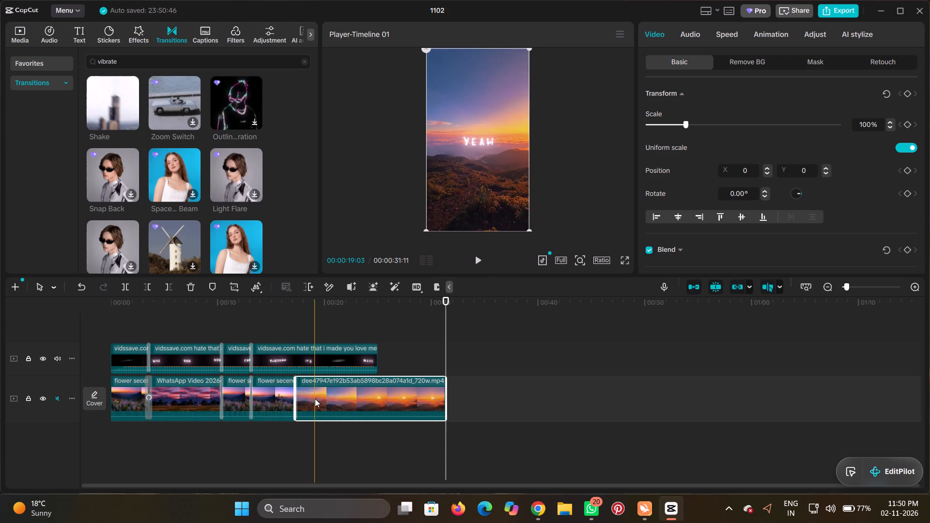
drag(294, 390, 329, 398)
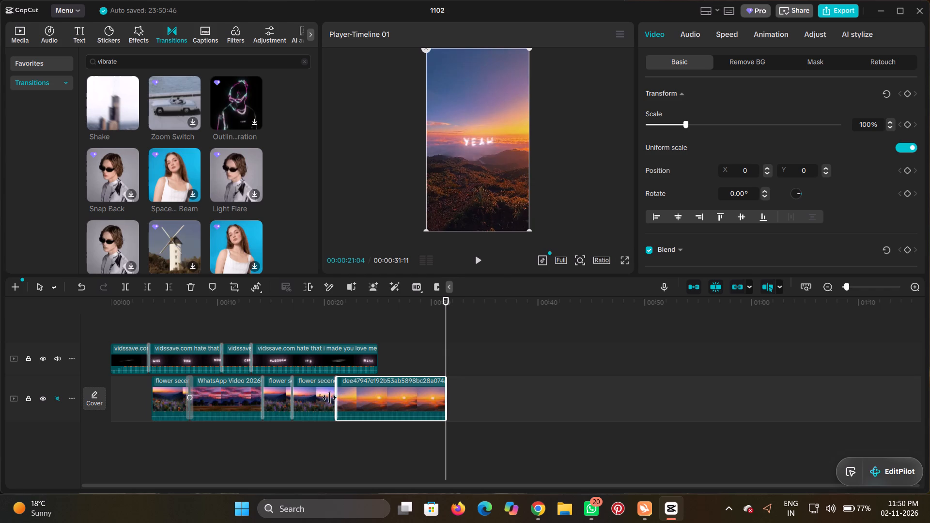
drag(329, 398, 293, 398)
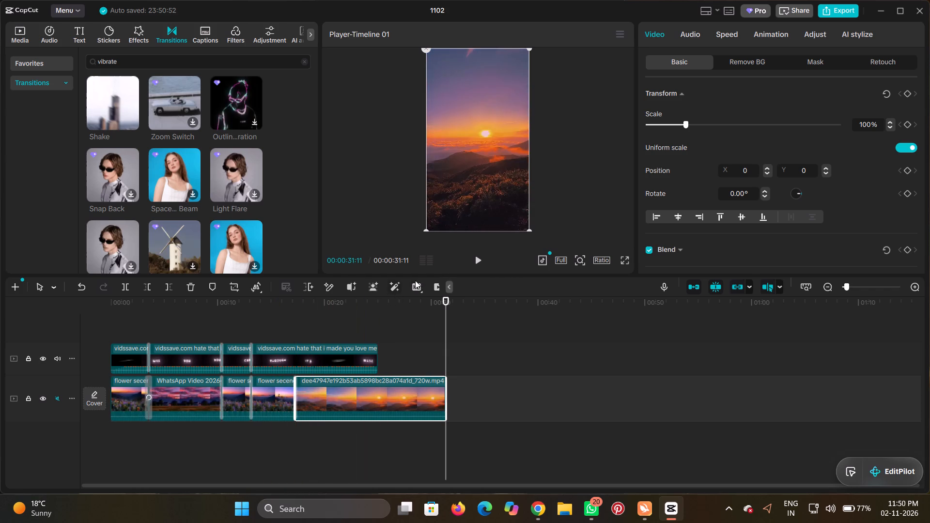
Delete the last flower clip so the sunset clip follows directly after the cut at 00:00:13:05.
click(265, 403)
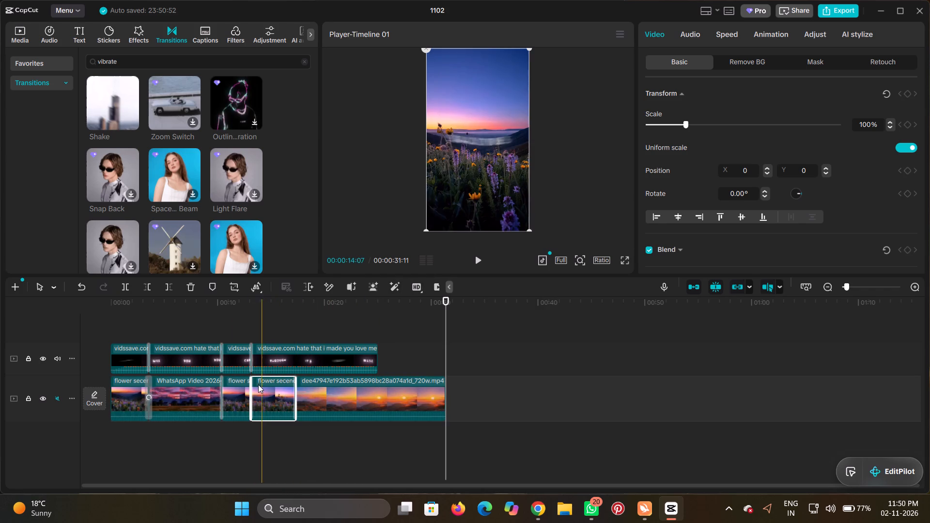
click(191, 290)
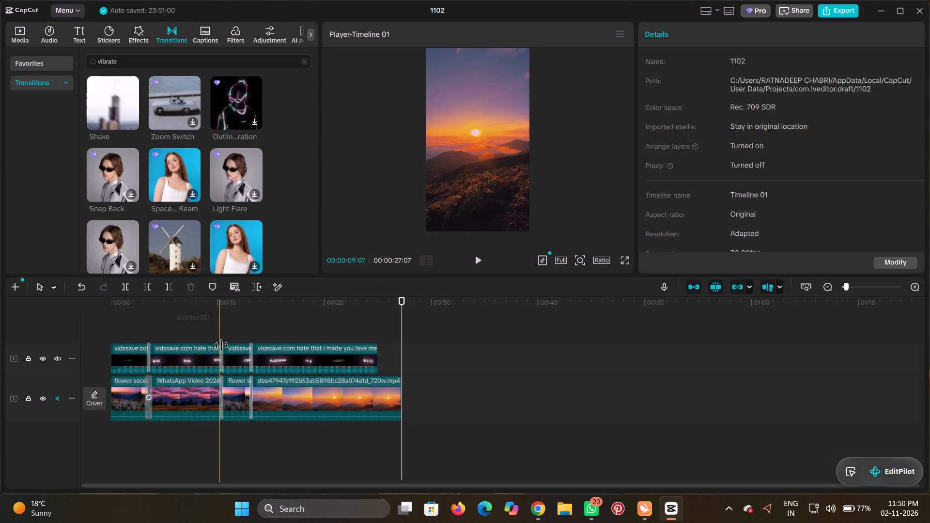
Play back the video from 00:00:11:17 through the sunset clip to check the transition and look for the next cut point.
click(234, 324)
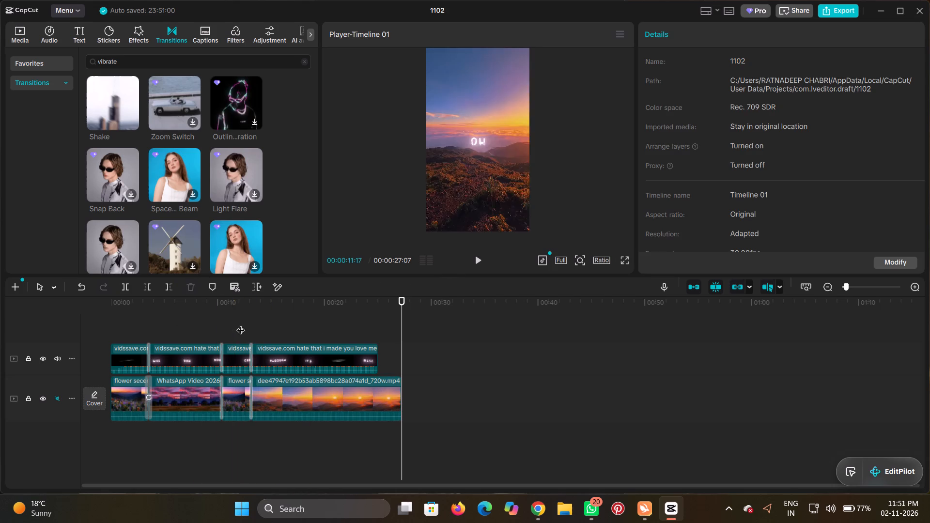
click(479, 260)
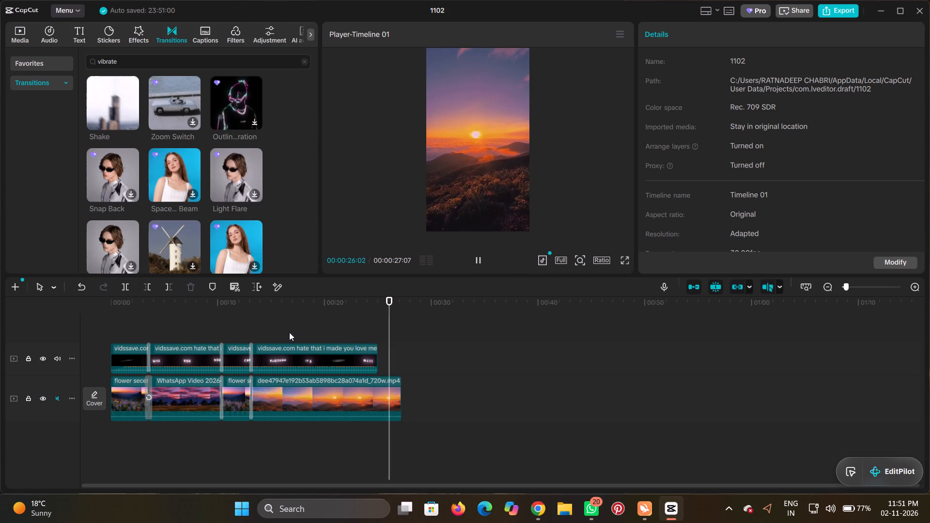
click(276, 325)
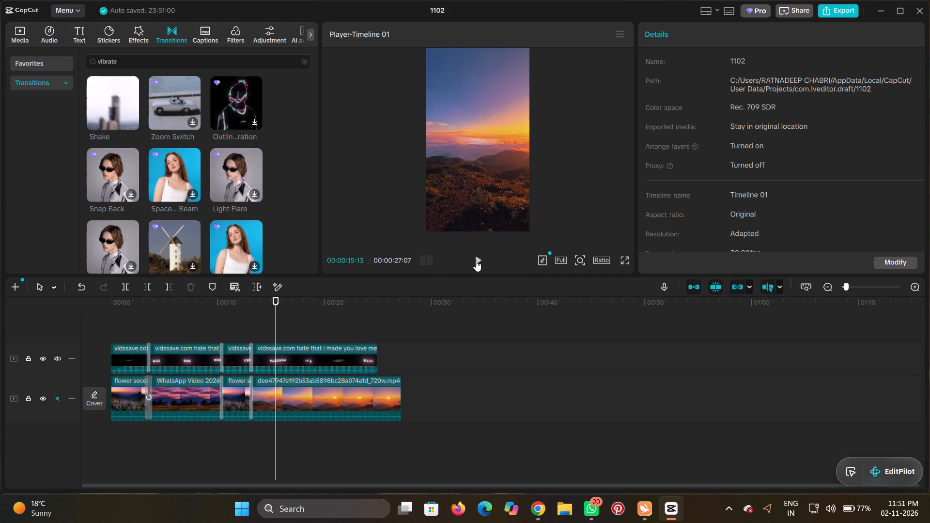
click(476, 260)
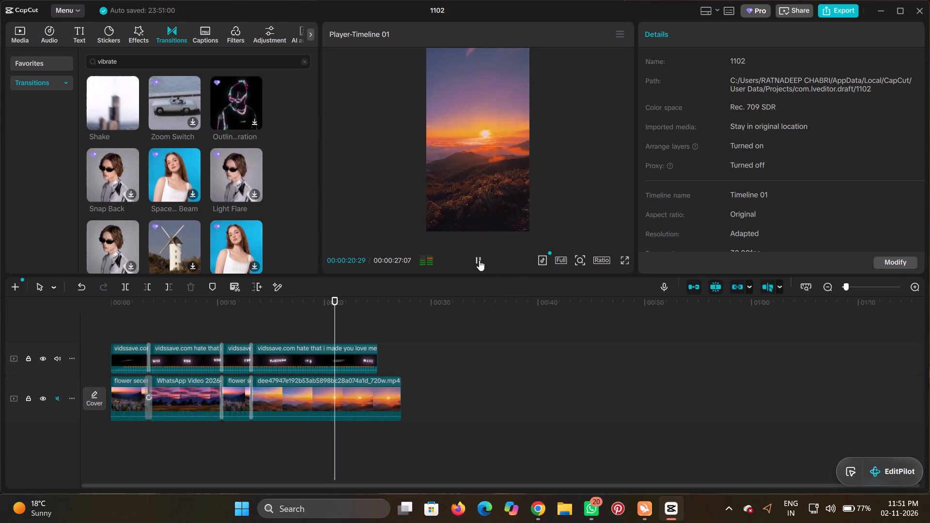
click(300, 324)
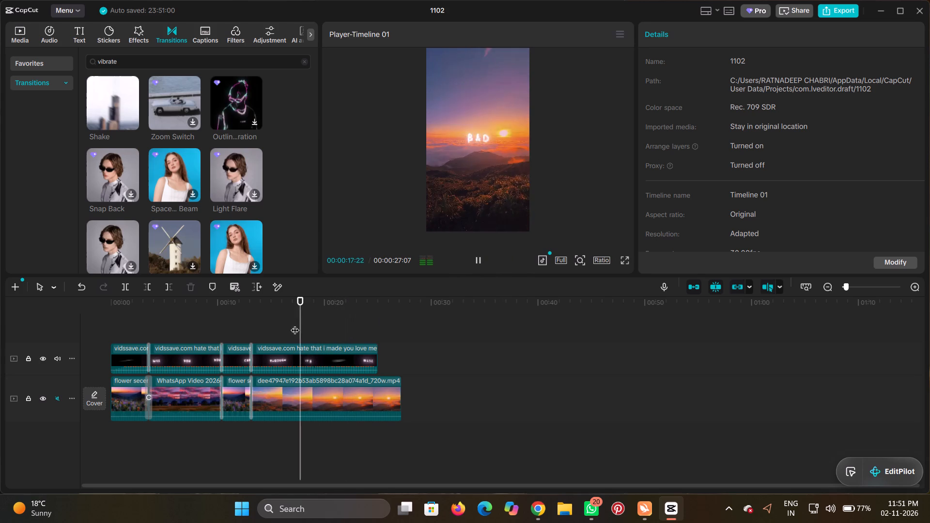
click(479, 261)
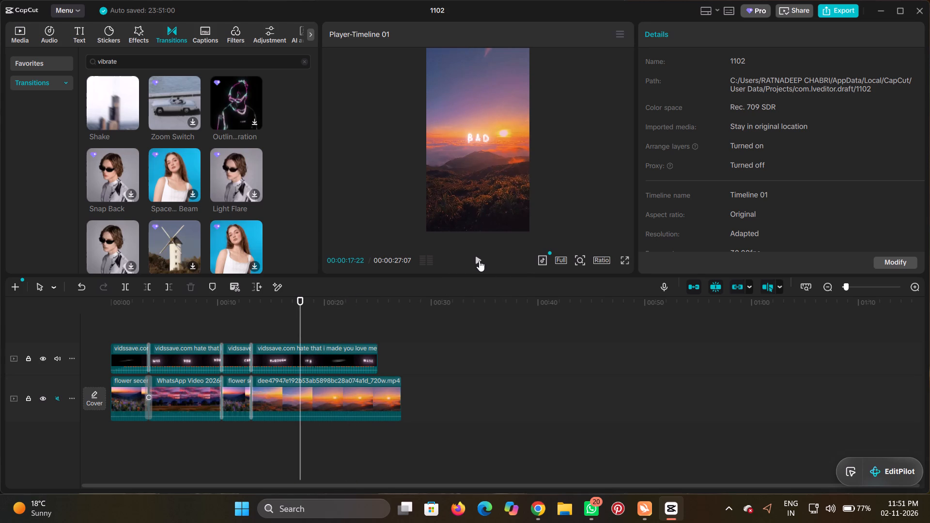
click(479, 261)
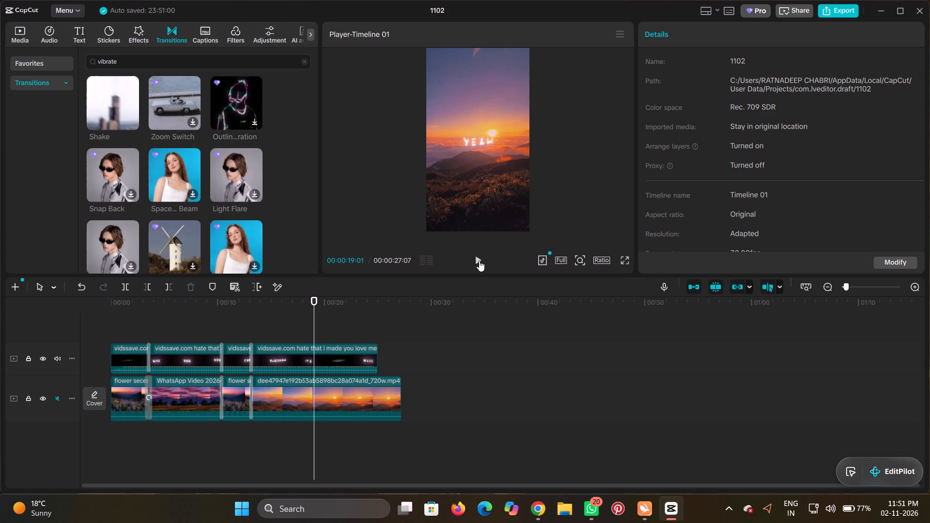
click(479, 261)
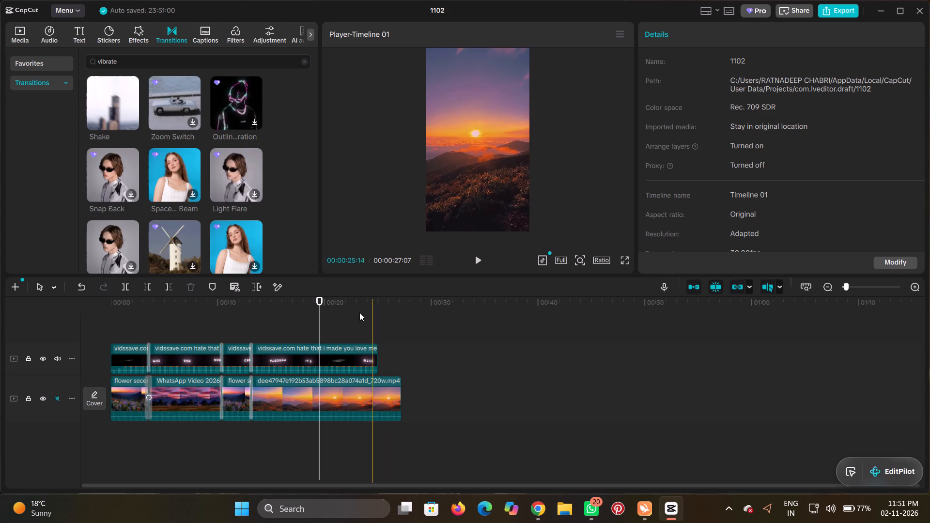
Split the last lyric clip and the sunset clip at 00:00:18:26.
drag(321, 316, 313, 316)
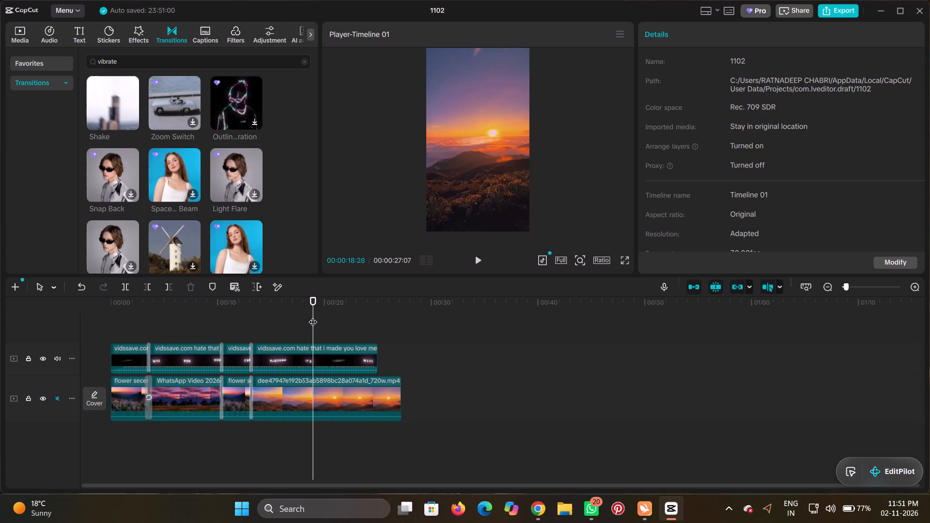
click(313, 316)
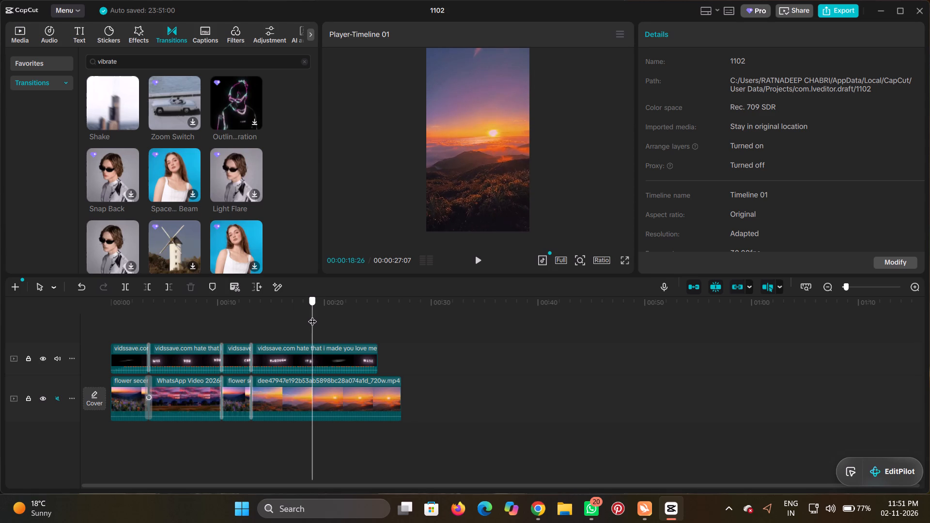
click(305, 354)
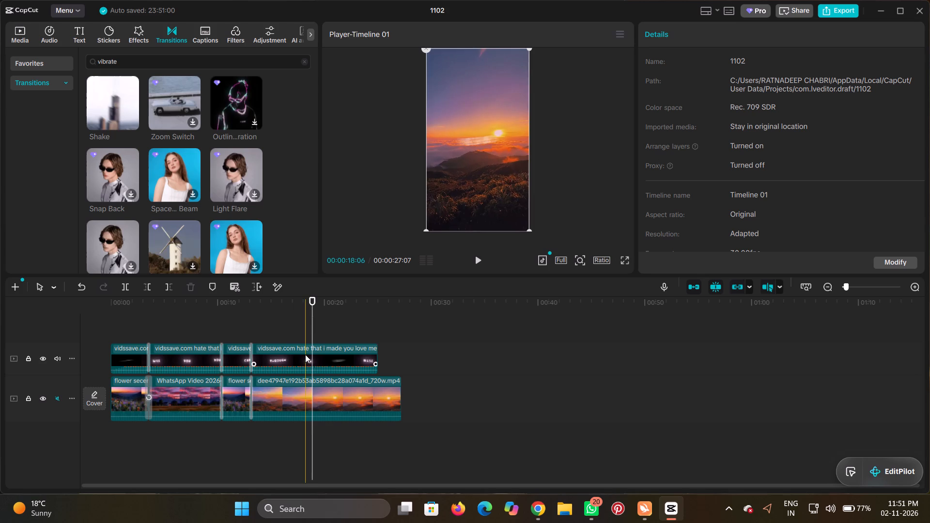
click(127, 289)
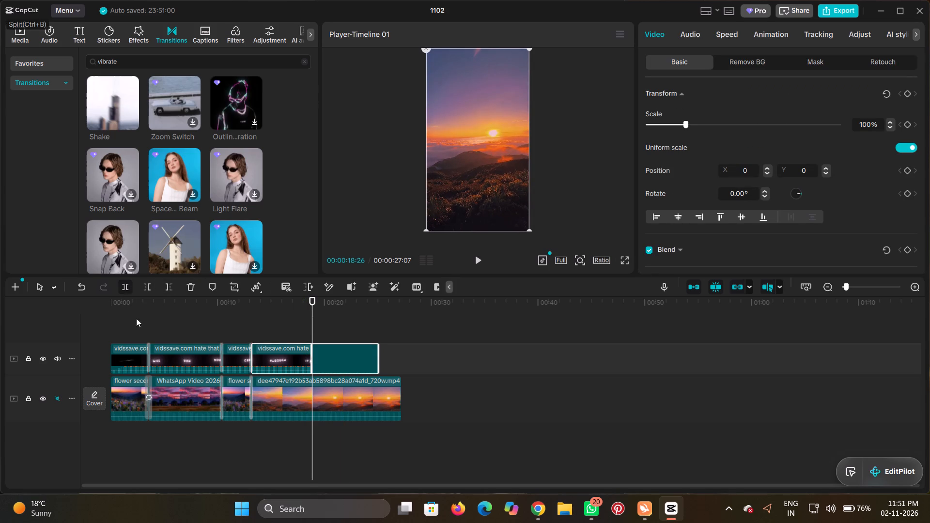
click(311, 402)
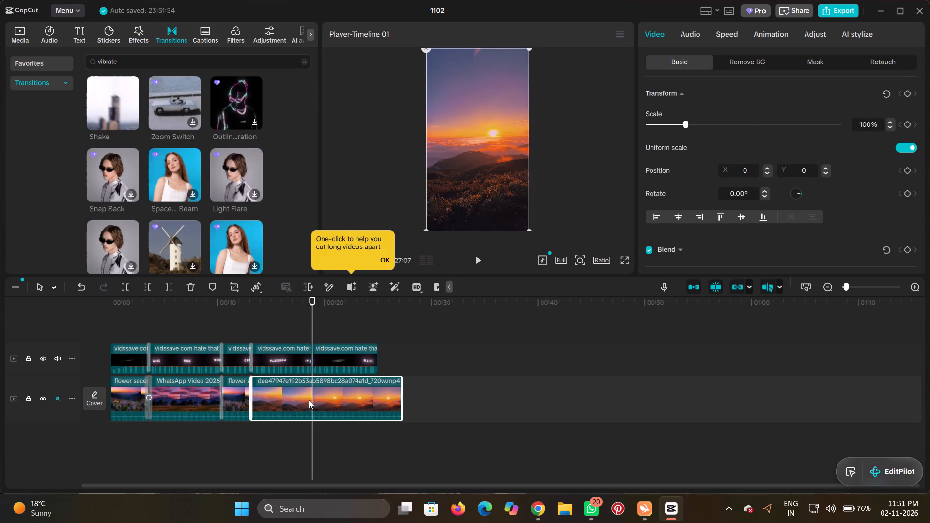
click(123, 288)
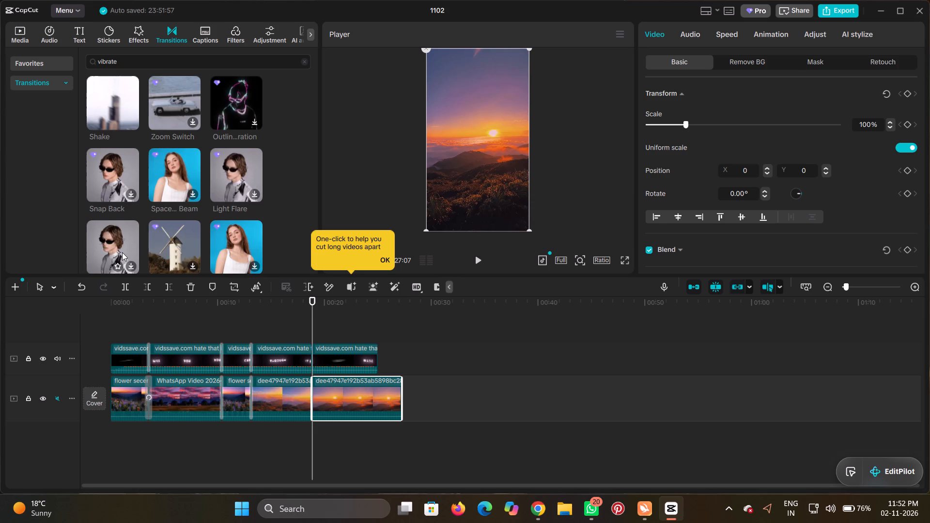
Browse the transitions found for "vibrate" and download Vibrate to preview it.
scroll(124, 239, down, 2)
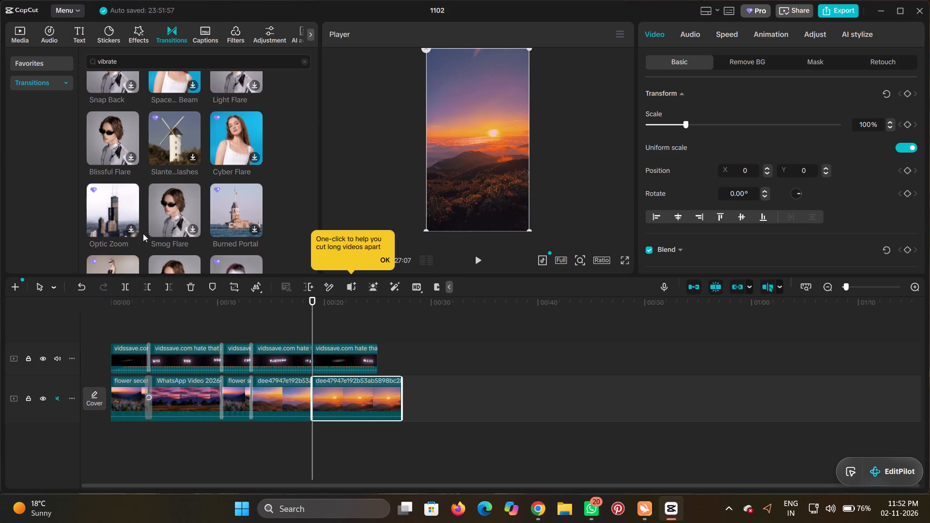
scroll(143, 229, down, 3)
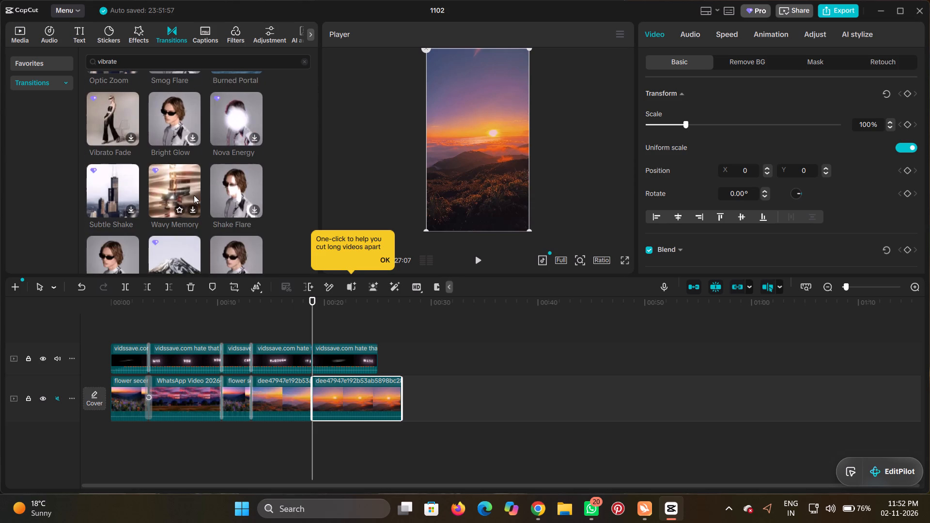
scroll(194, 195, down, 2)
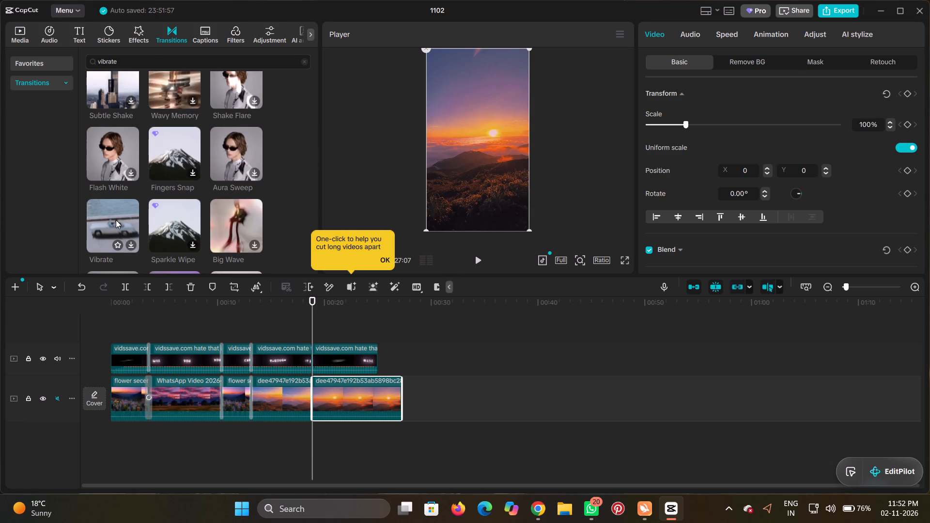
click(130, 244)
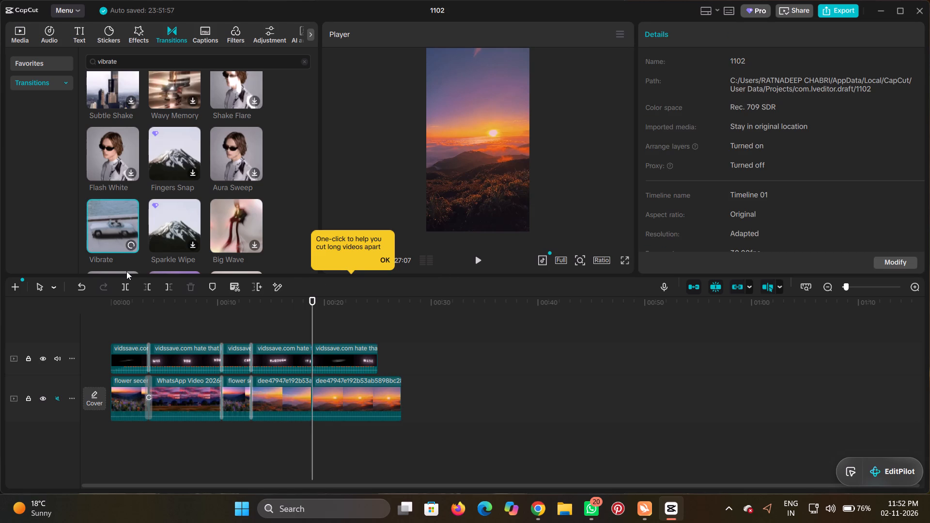
click(381, 260)
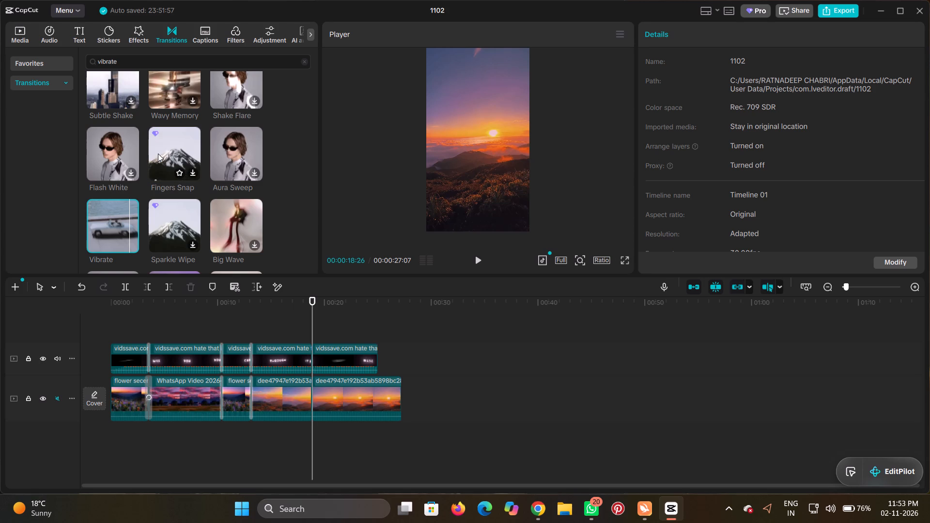
scroll(227, 182, down, 2)
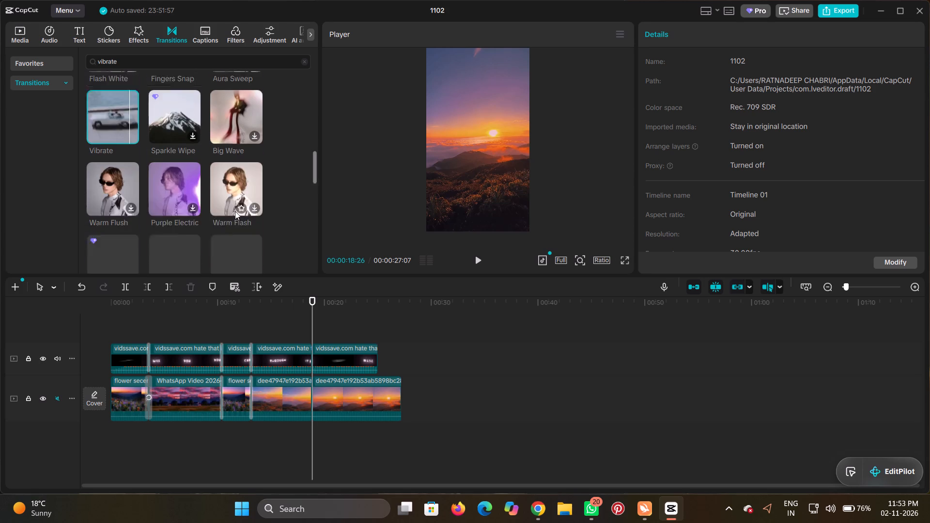
scroll(235, 211, down, 1)
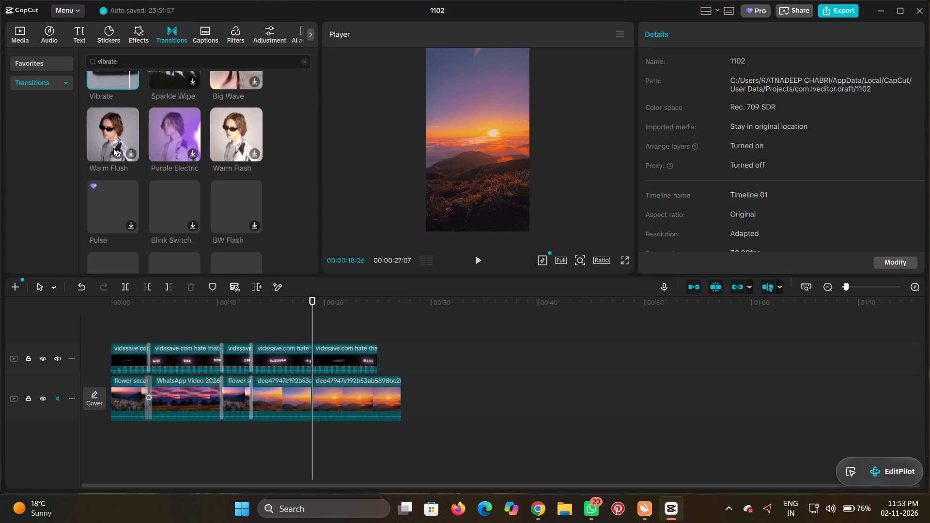
Clear the transition search and add a 0.6 s Delay Zoom transition at the 00:00:18:26 cut between the two sunset clips.
click(307, 59)
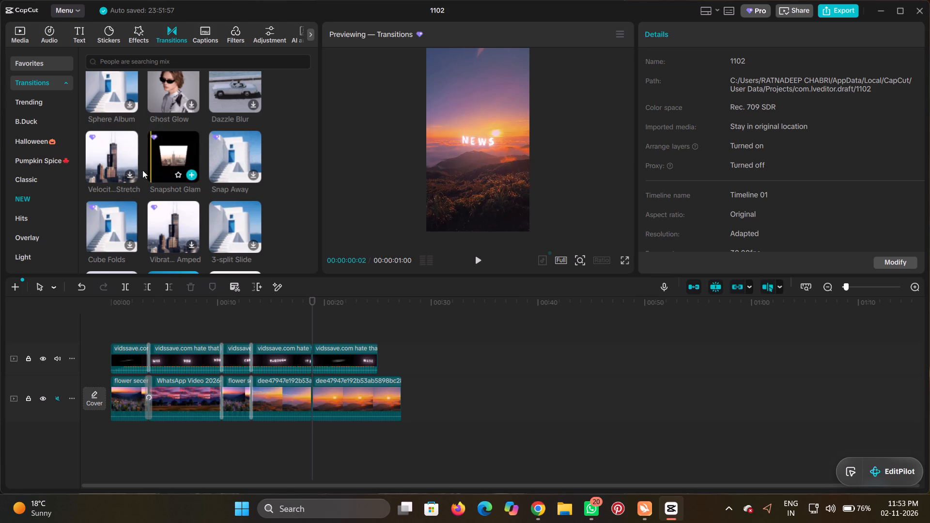
scroll(154, 147, up, 2)
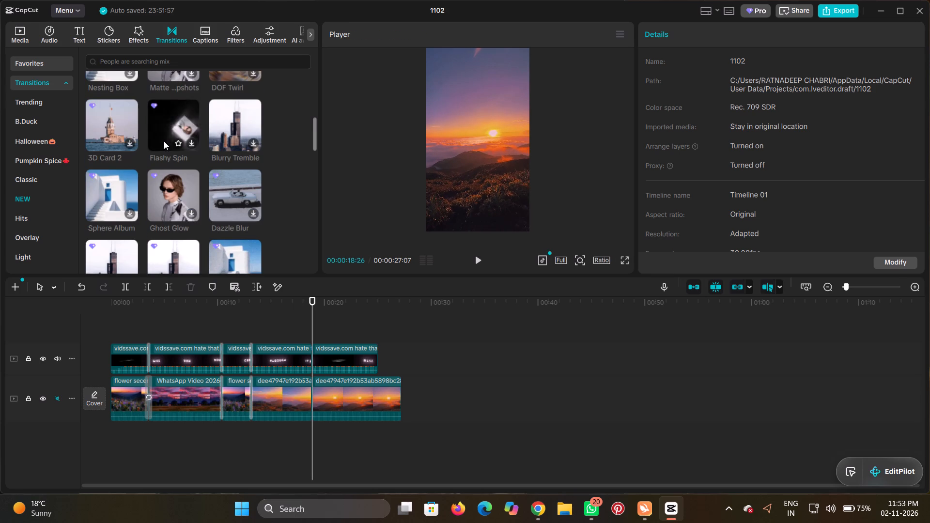
scroll(190, 137, up, 1)
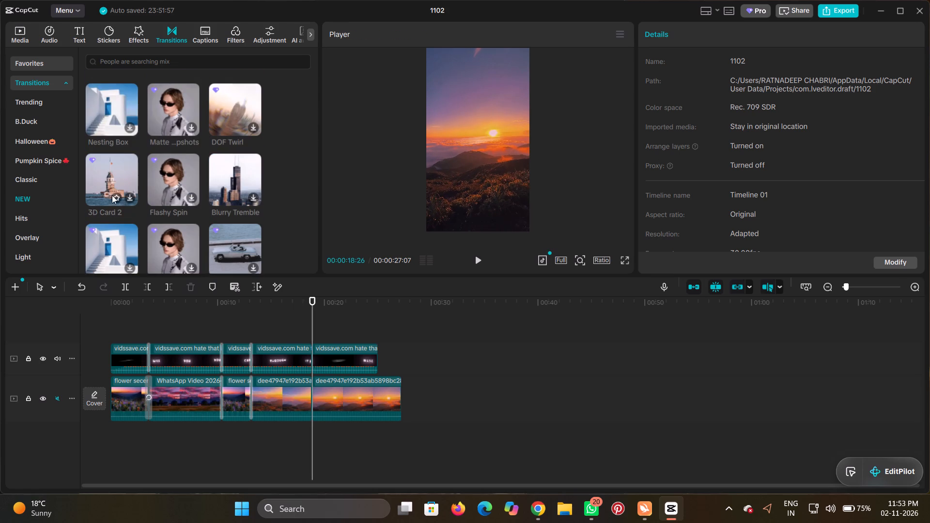
scroll(214, 123, up, 1)
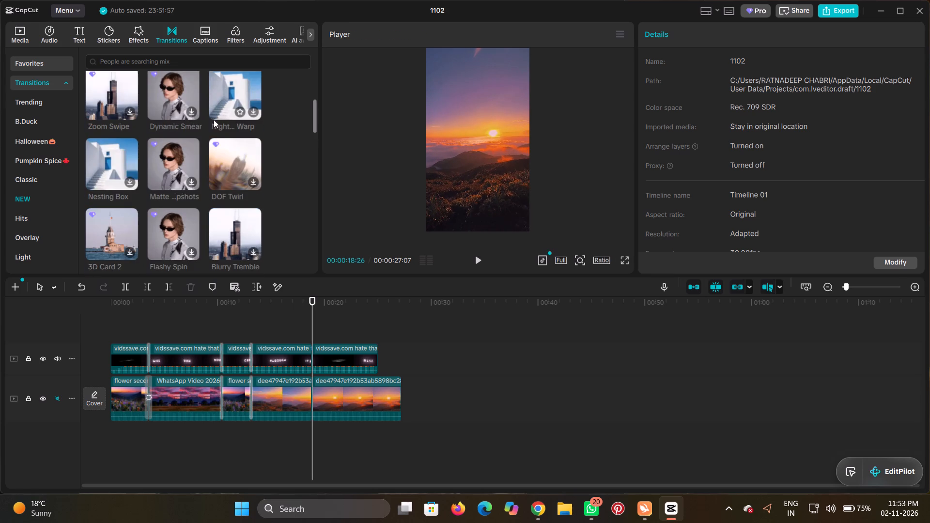
scroll(213, 126, up, 2)
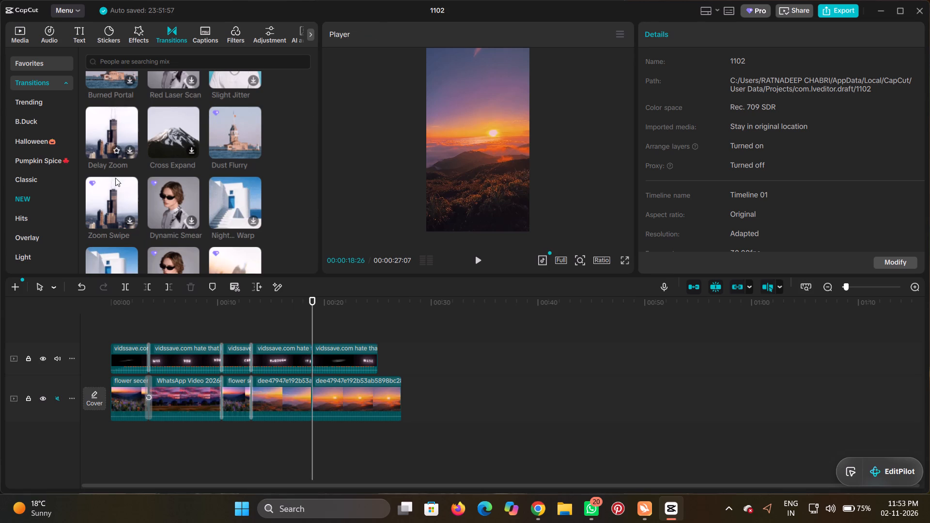
click(127, 147)
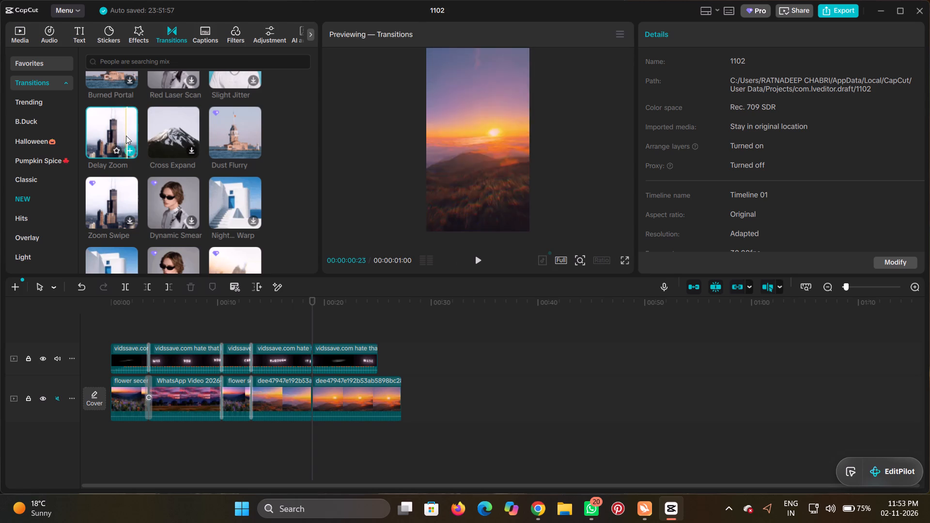
drag(118, 136, 195, 328)
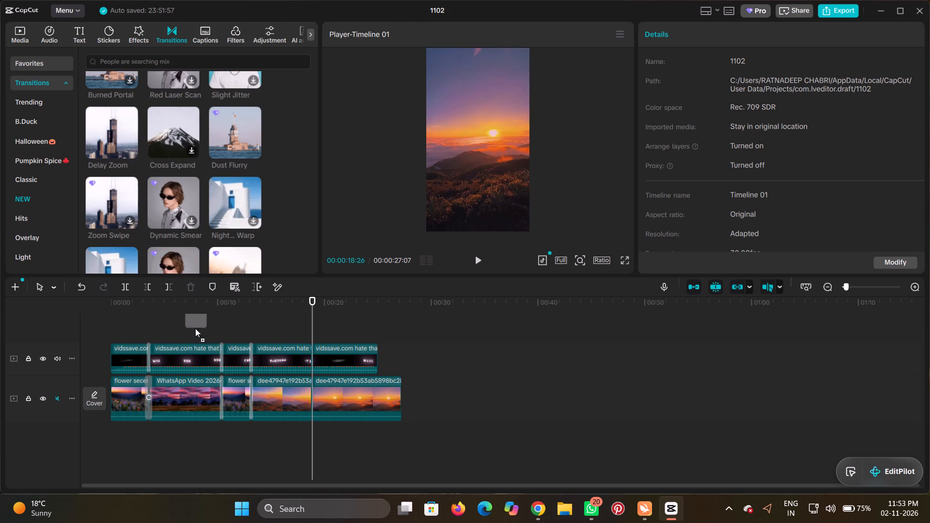
drag(195, 328, 301, 398)
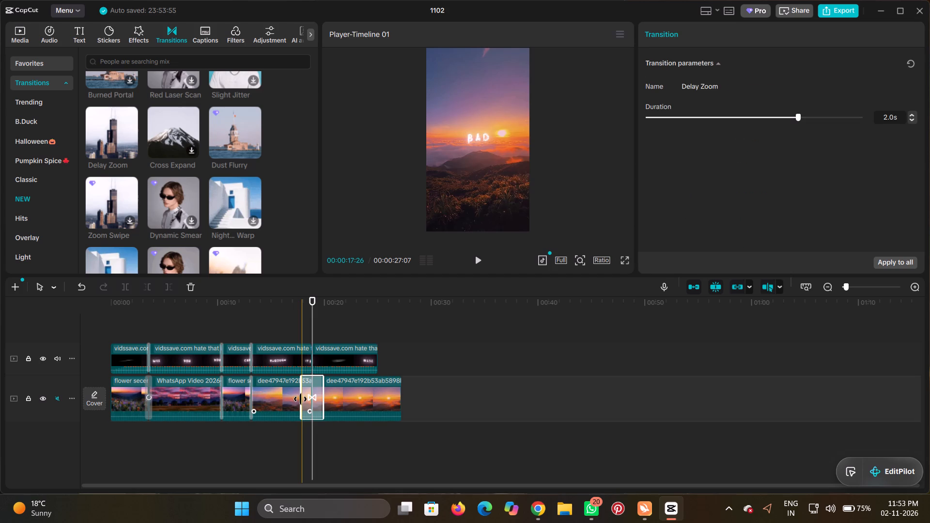
drag(300, 399, 310, 398)
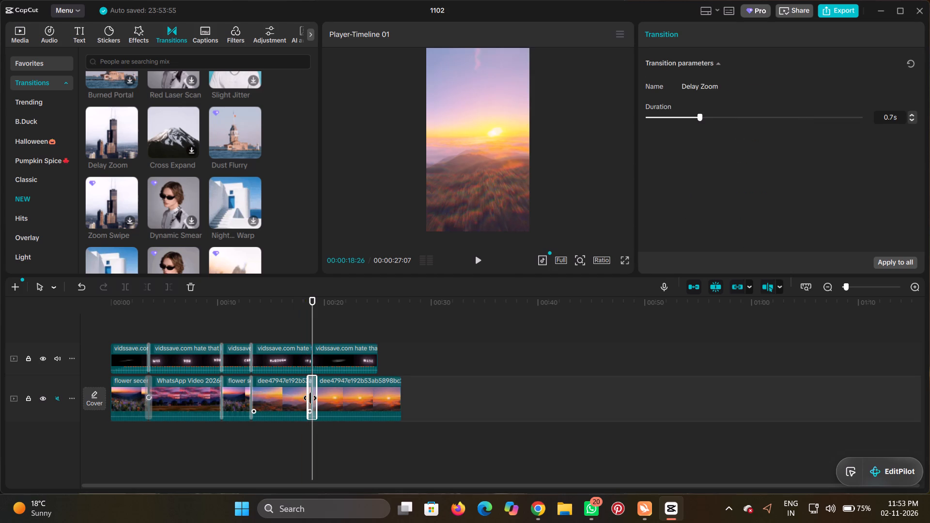
drag(310, 398, 309, 398)
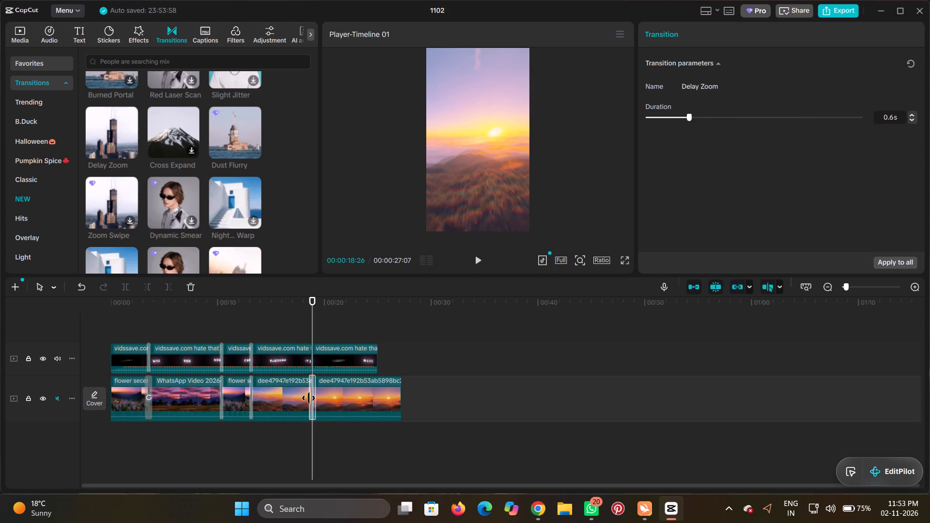
drag(309, 398, 306, 397)
Add a Delay Zoom transition at the matching cut between the last two lyric clips.
drag(96, 138, 294, 354)
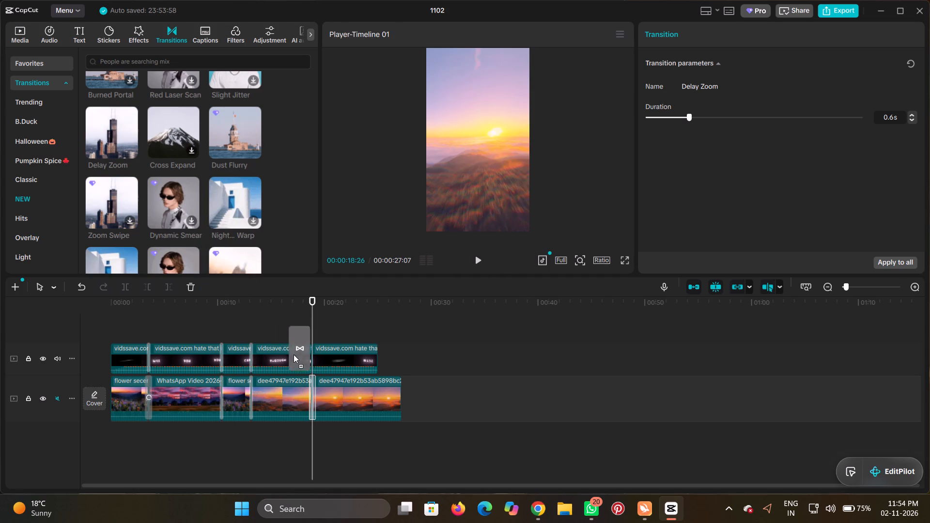
drag(294, 354, 301, 363)
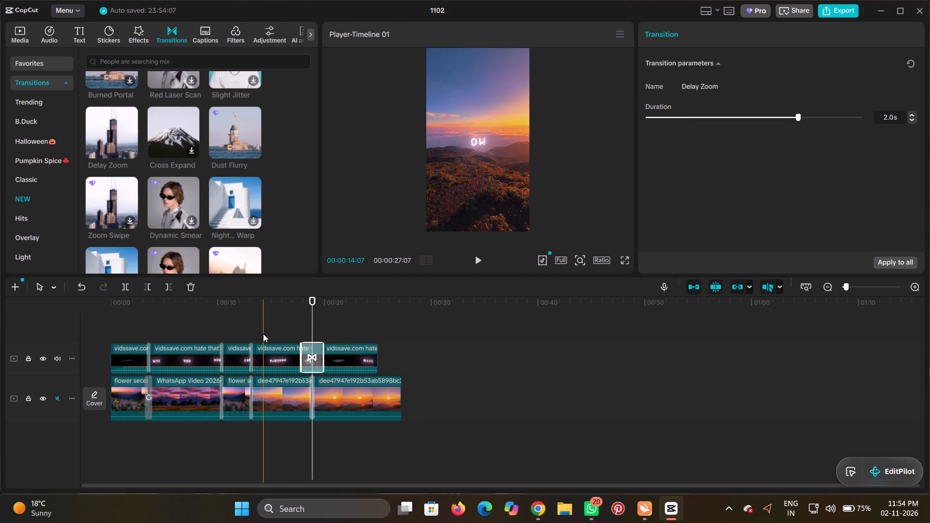
Play back the video from 00:00:14:04 and again from 00:00:16:13 to check the Delay Zoom transitions.
click(262, 313)
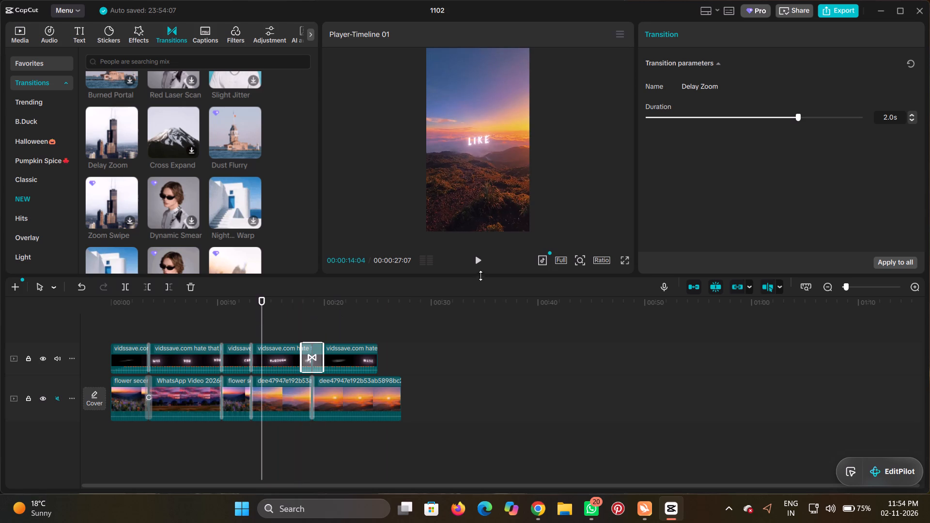
click(478, 259)
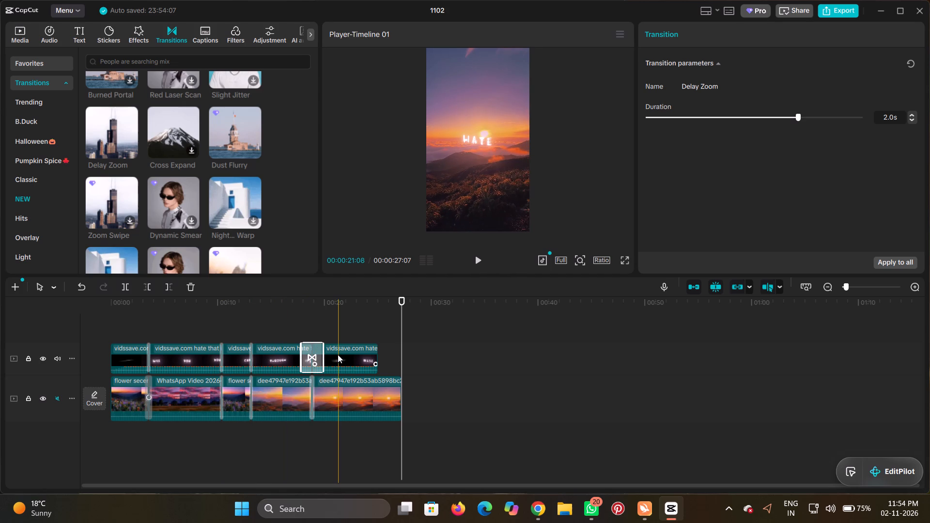
click(286, 334)
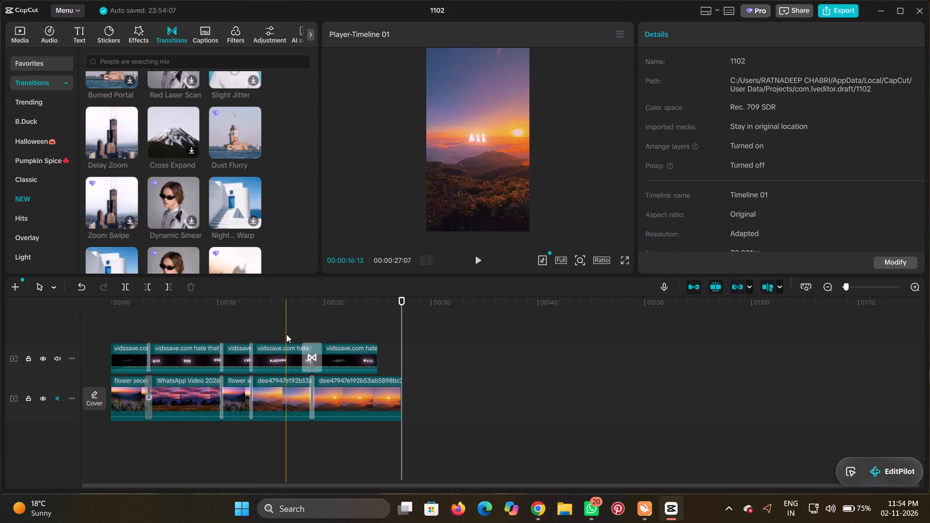
click(480, 261)
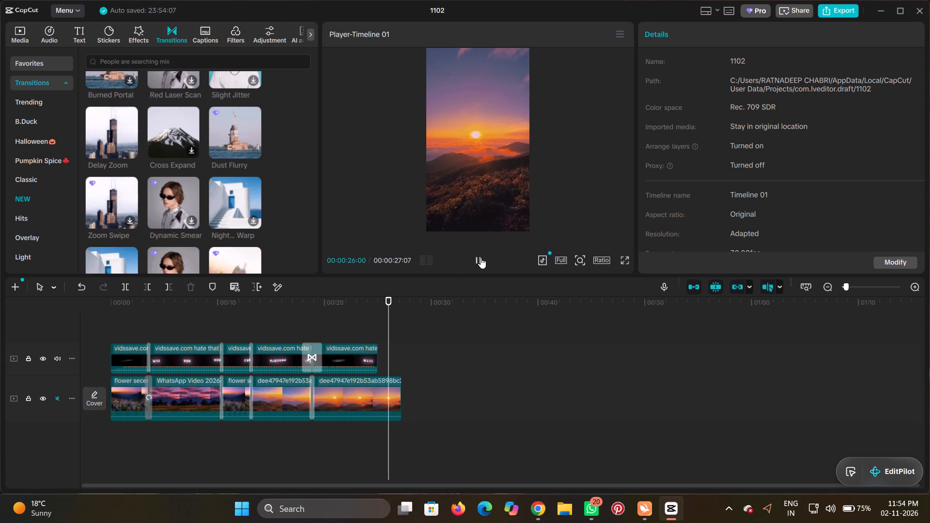
click(480, 258)
Trim the end of the last sunset clip to 00:00:25:01, in line with the end of the lyric clips.
click(399, 398)
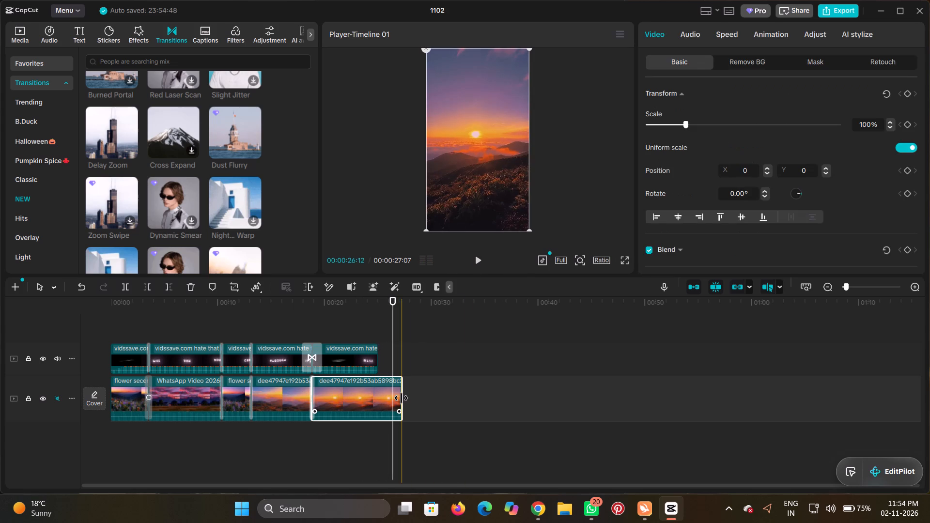
drag(401, 398, 373, 402)
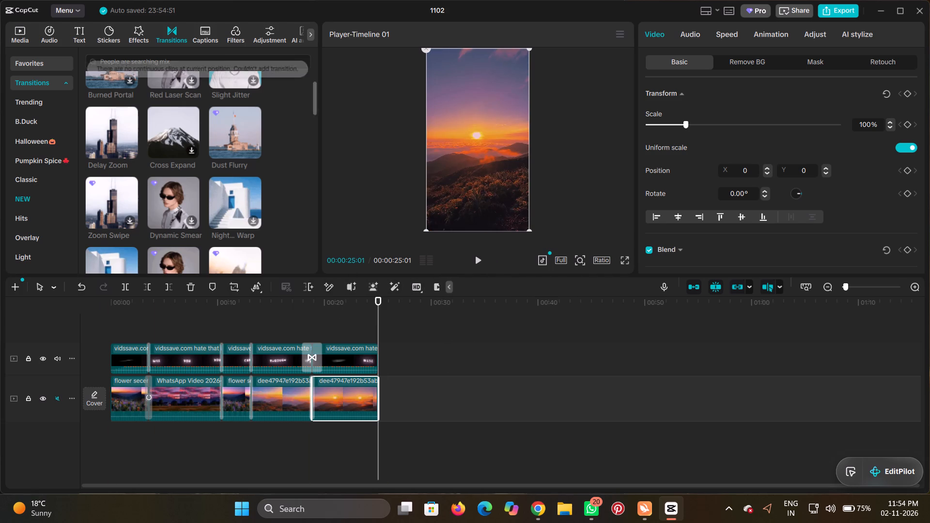
Add a default text clip on a new track above the lyric clips, starting at the beginning of the video.
click(83, 31)
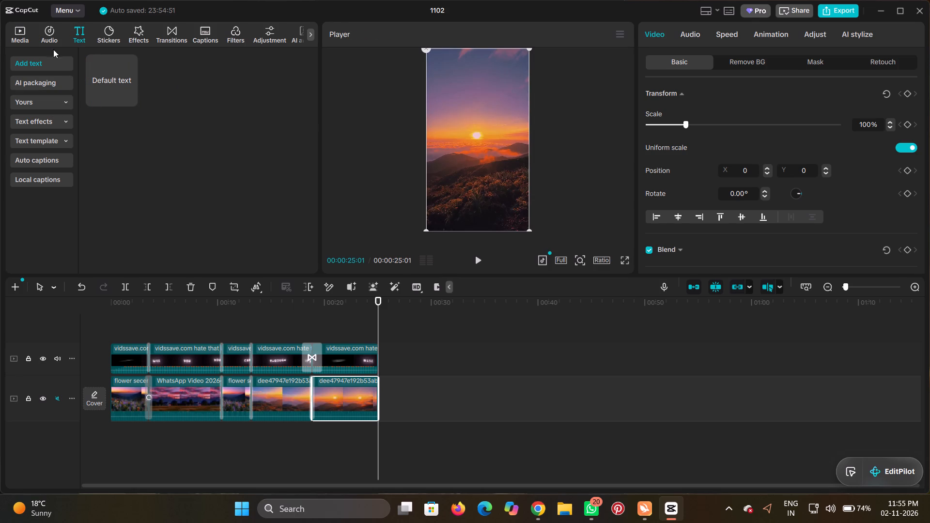
click(48, 65)
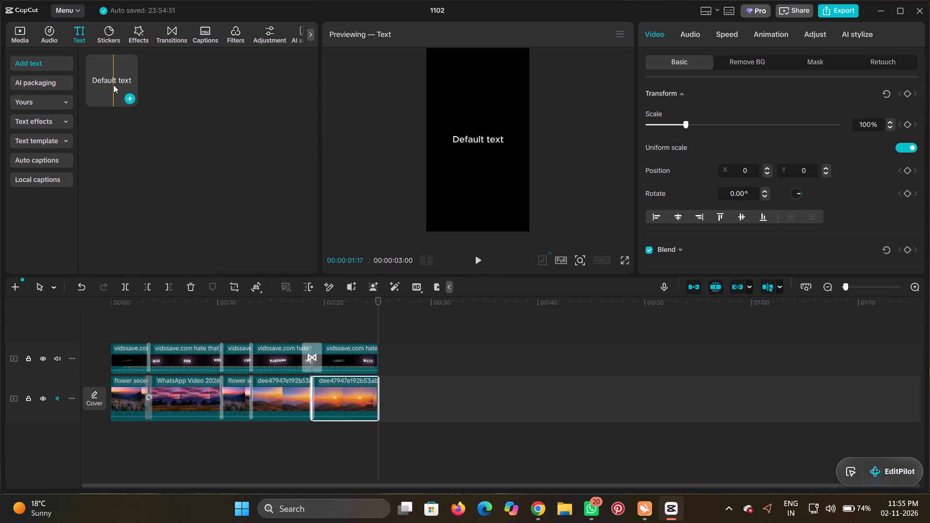
drag(129, 95, 168, 278)
drag(168, 278, 109, 320)
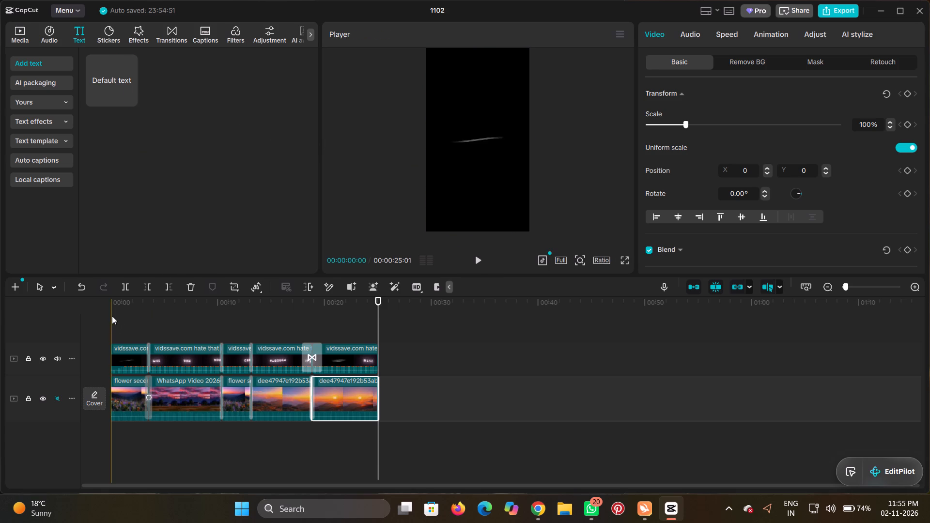
click(119, 75)
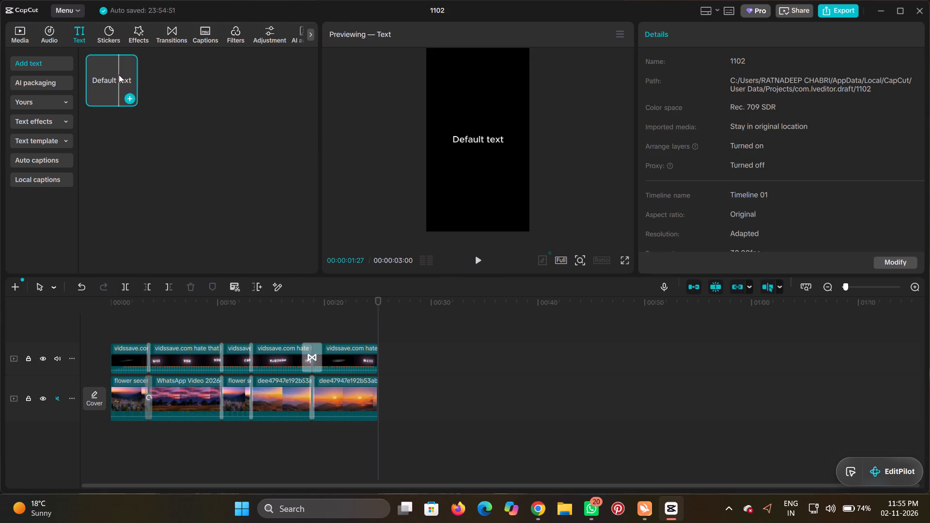
drag(114, 80, 125, 316)
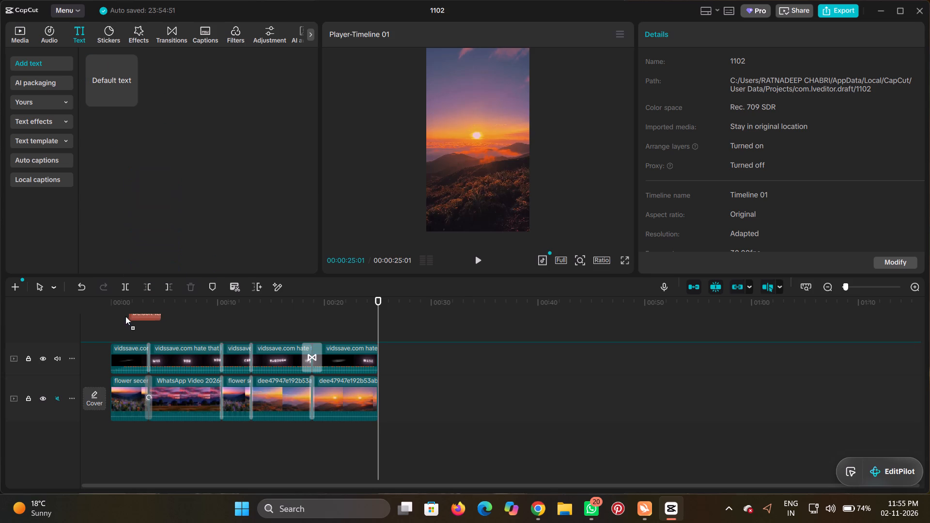
drag(125, 316, 109, 328)
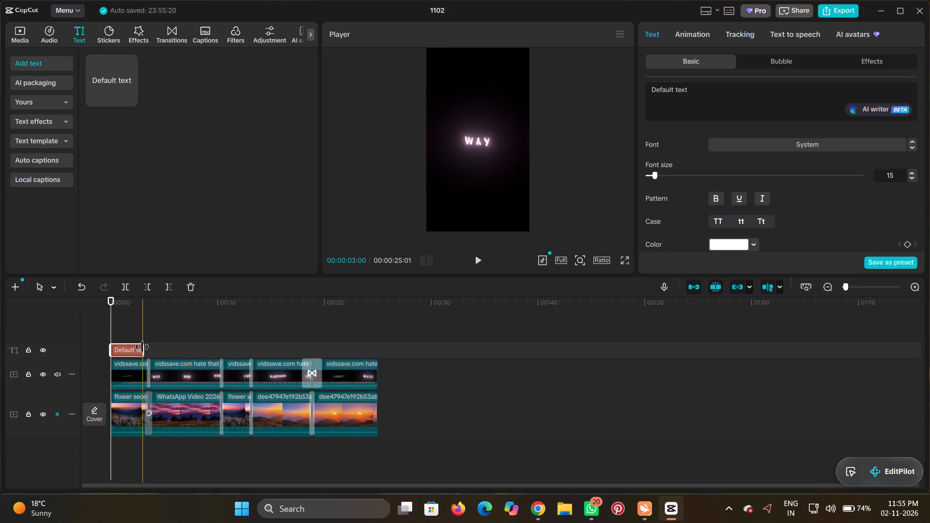
Extend the default text clip to the end of the video at 00:00:25:01.
drag(142, 347, 379, 366)
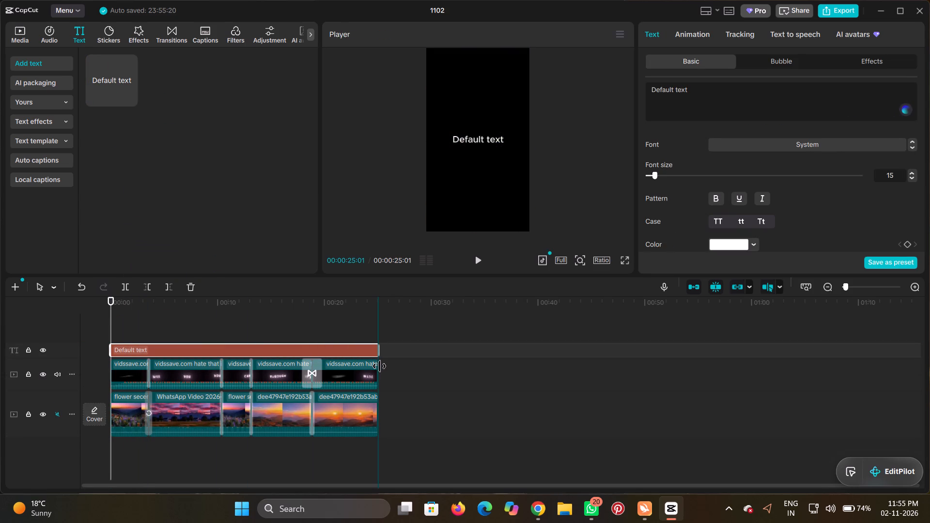
drag(379, 366, 380, 366)
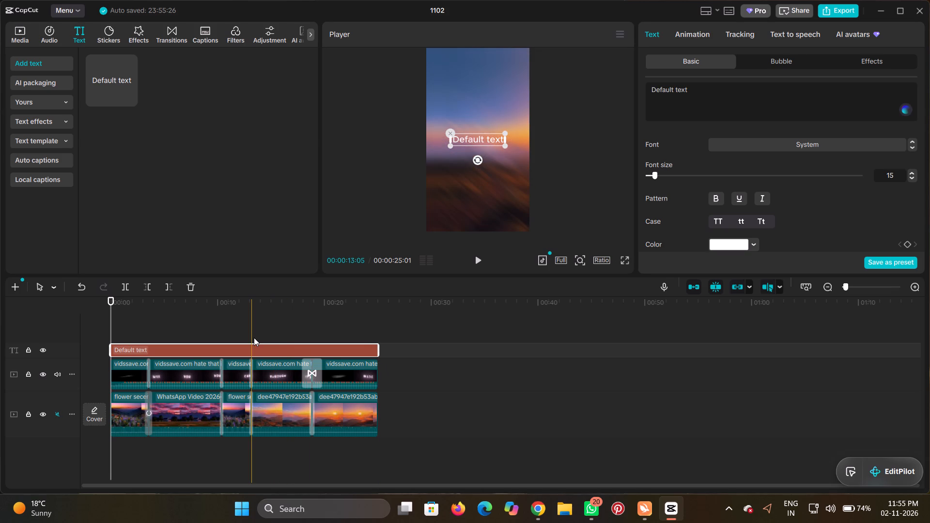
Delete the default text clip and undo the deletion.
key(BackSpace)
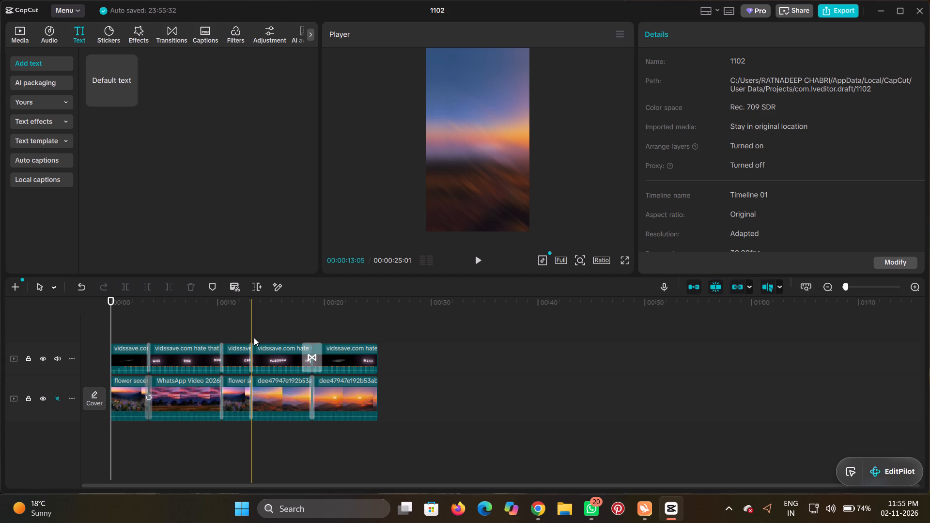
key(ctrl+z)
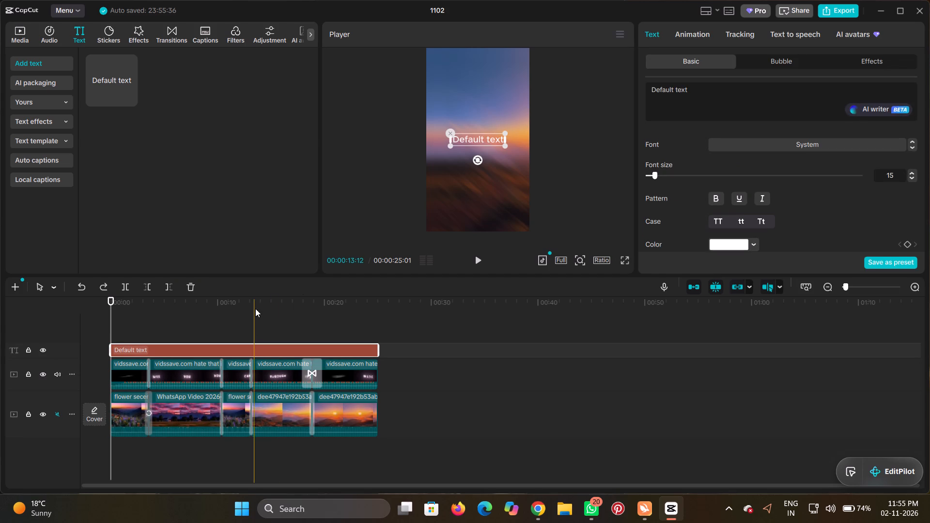
Replace the default text's wording with the creator's name.
click(332, 350)
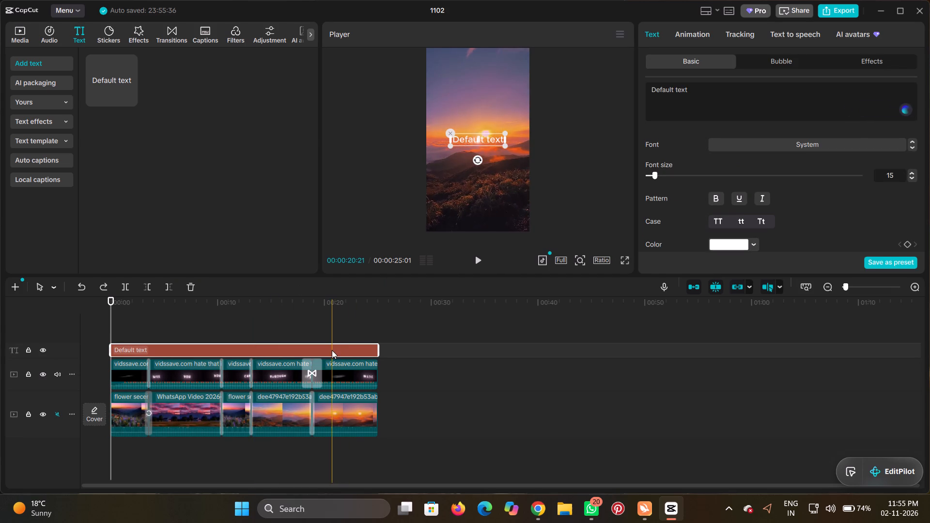
double_click(489, 138)
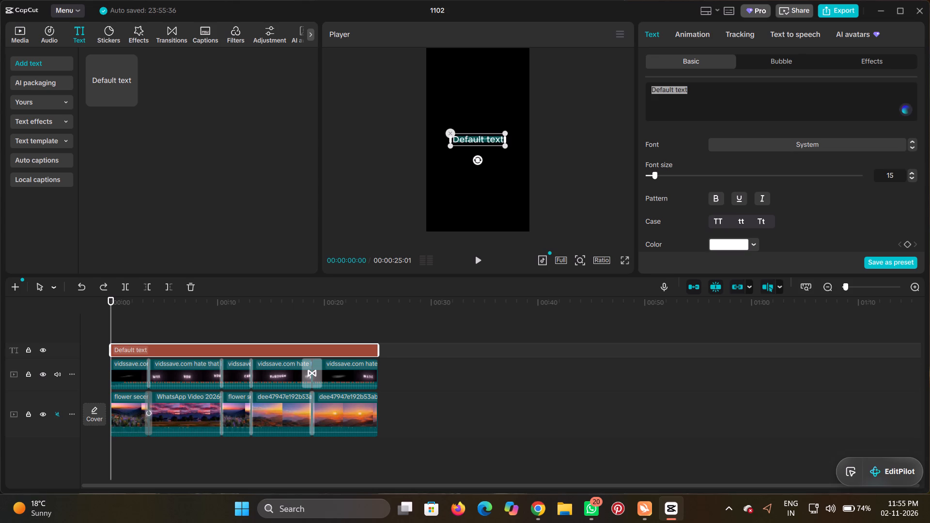
key(BackSpace)
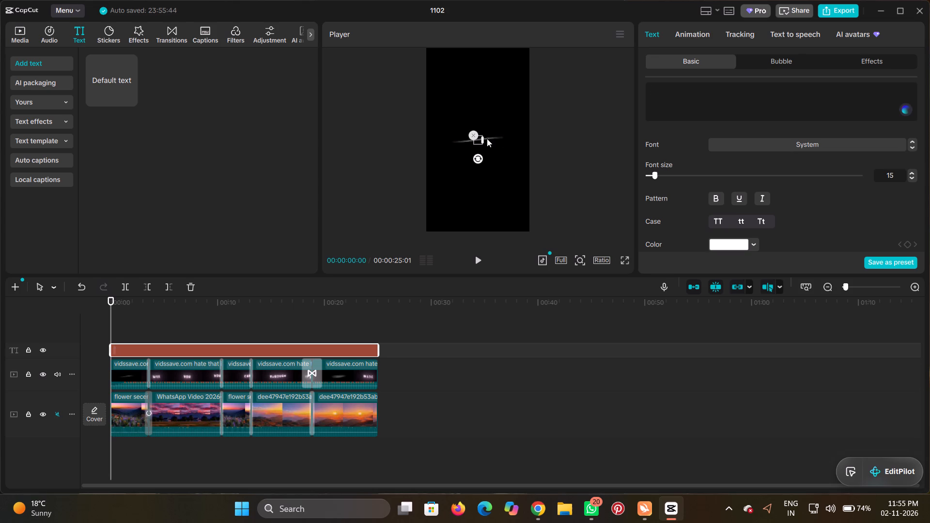
key(a)
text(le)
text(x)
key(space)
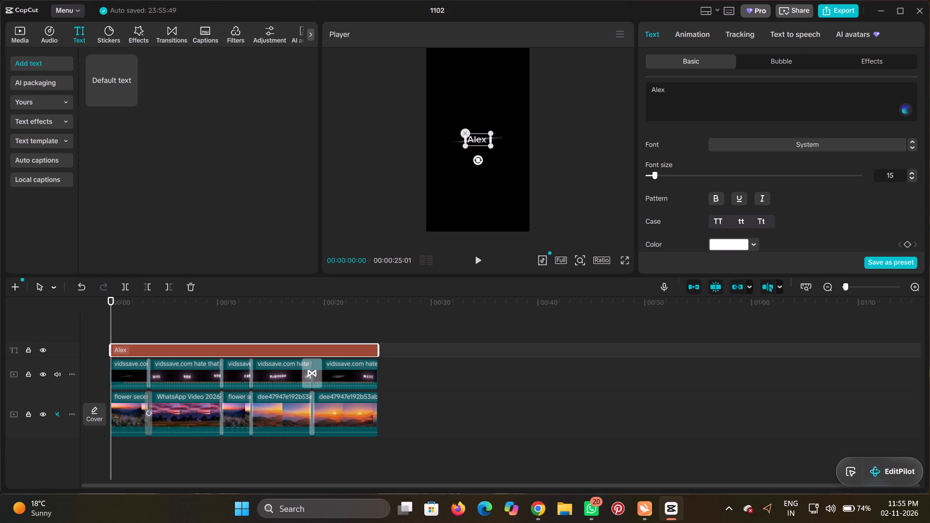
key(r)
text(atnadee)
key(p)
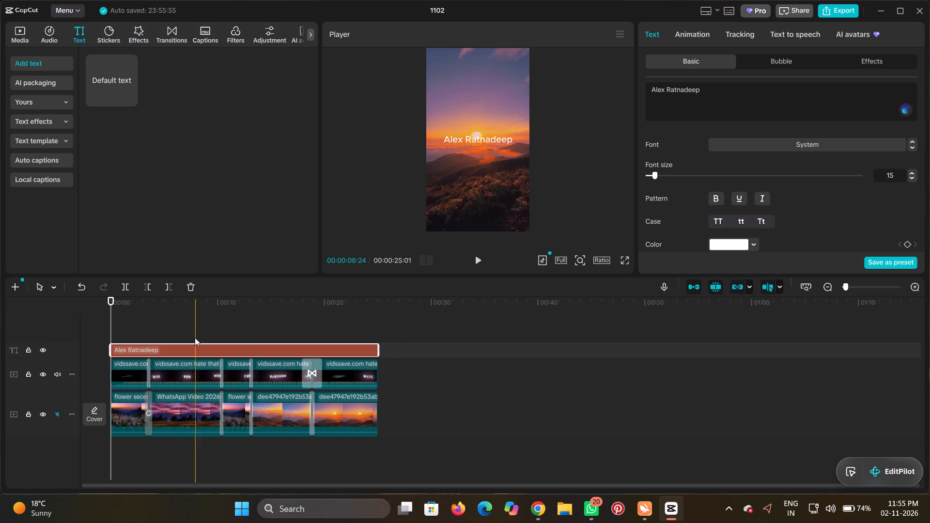
Play the start of the video and move the name text below the centred lyrics, to about X 101, Y -874.
click(475, 260)
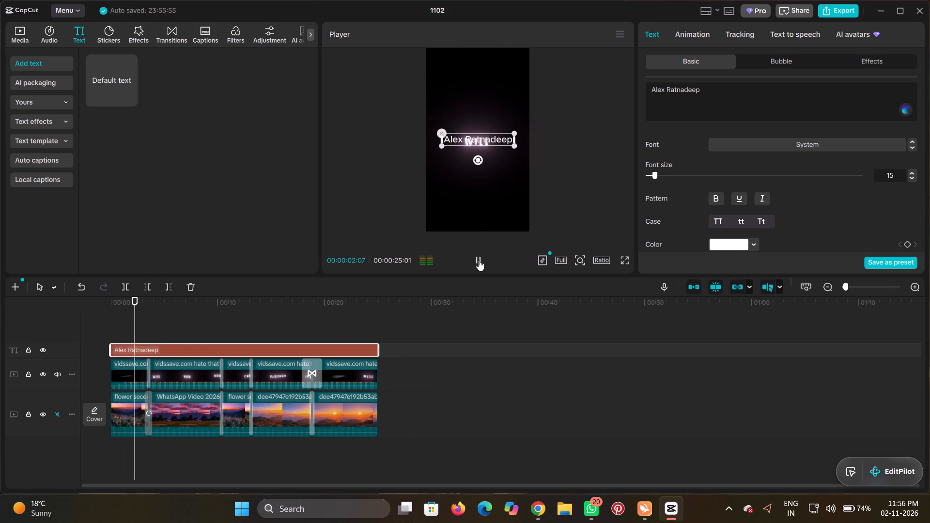
click(479, 260)
drag(486, 135, 489, 144)
click(492, 117)
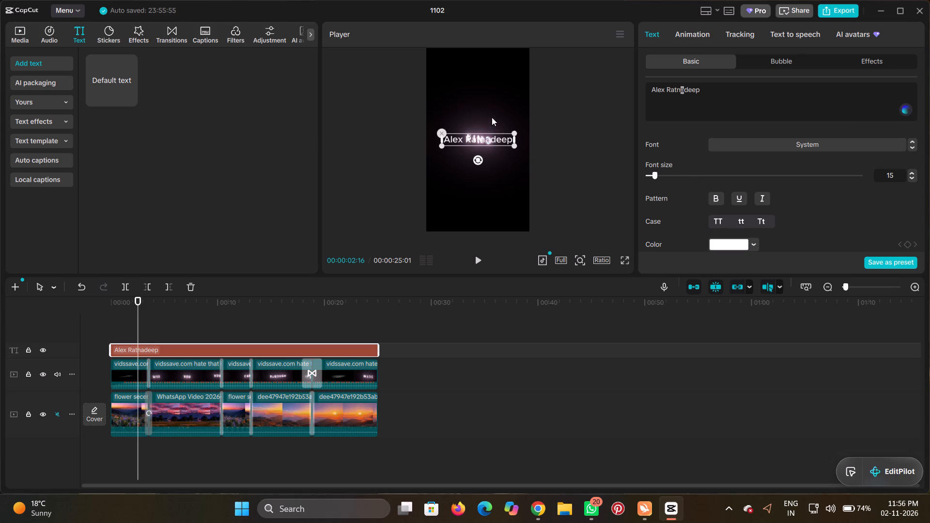
click(489, 137)
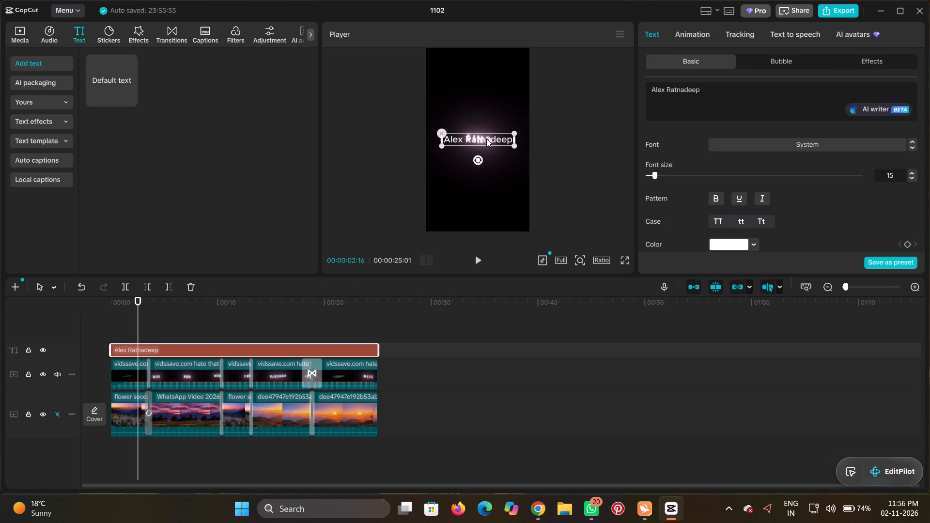
drag(486, 138, 491, 179)
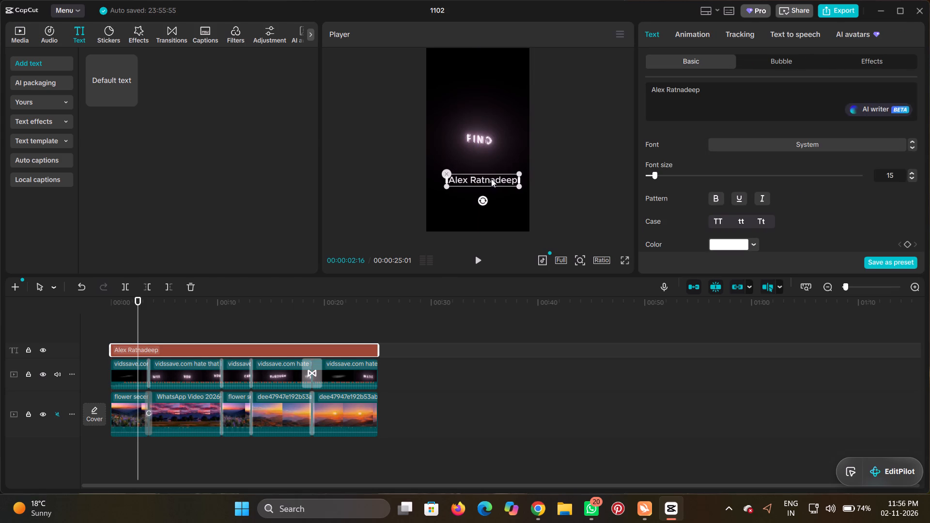
drag(491, 179, 491, 180)
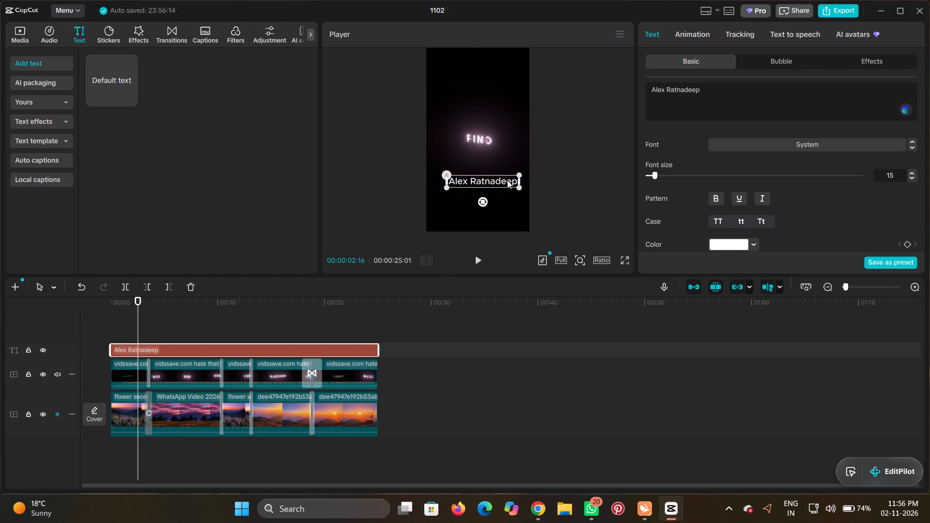
Look through the name text's settings and expand the full set of preset styles.
scroll(674, 180, down, 4)
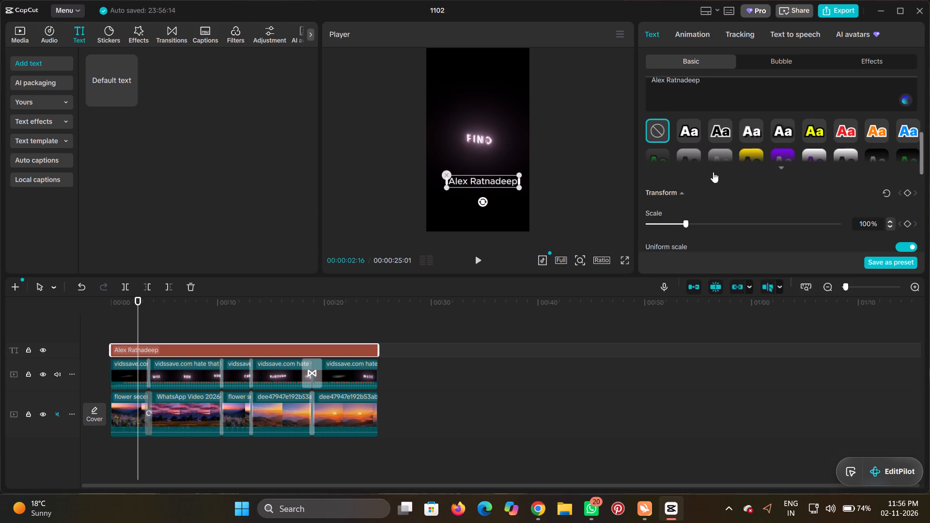
scroll(833, 118, down, 2)
scroll(666, 126, down, 1)
scroll(683, 131, up, 2)
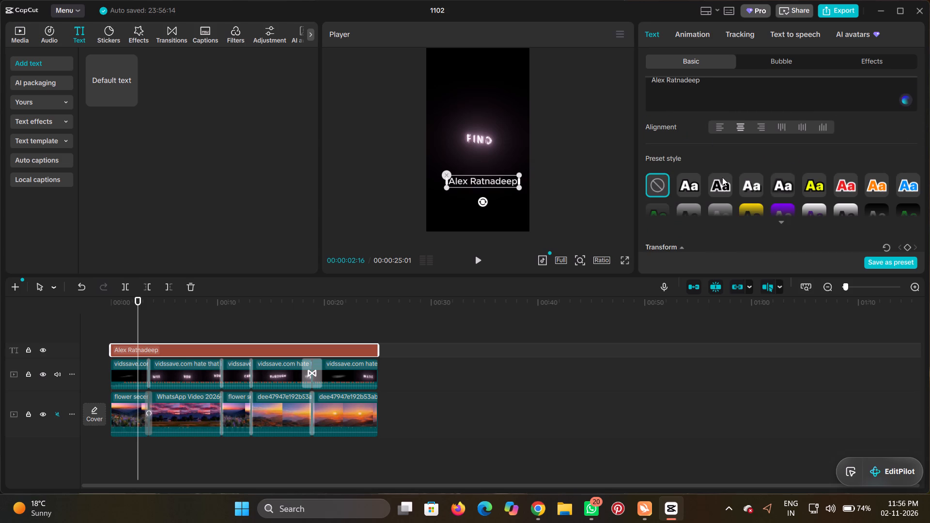
click(782, 221)
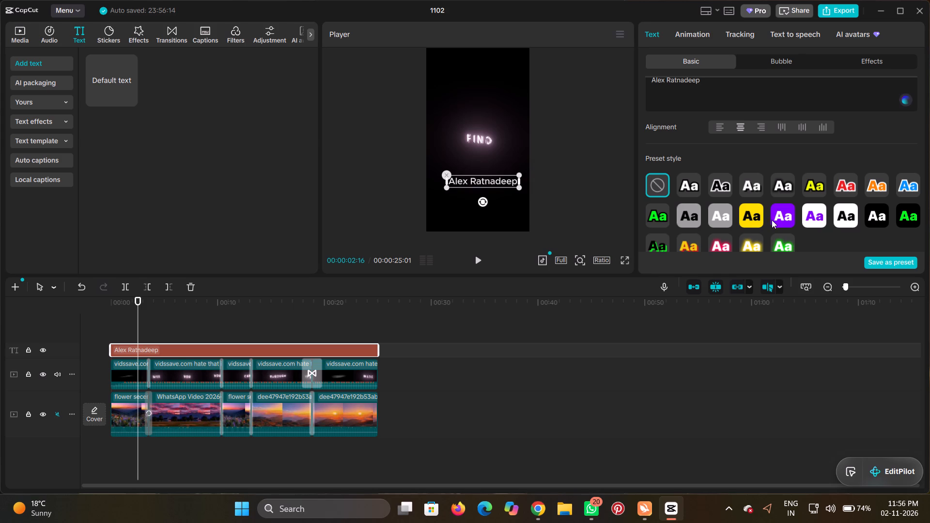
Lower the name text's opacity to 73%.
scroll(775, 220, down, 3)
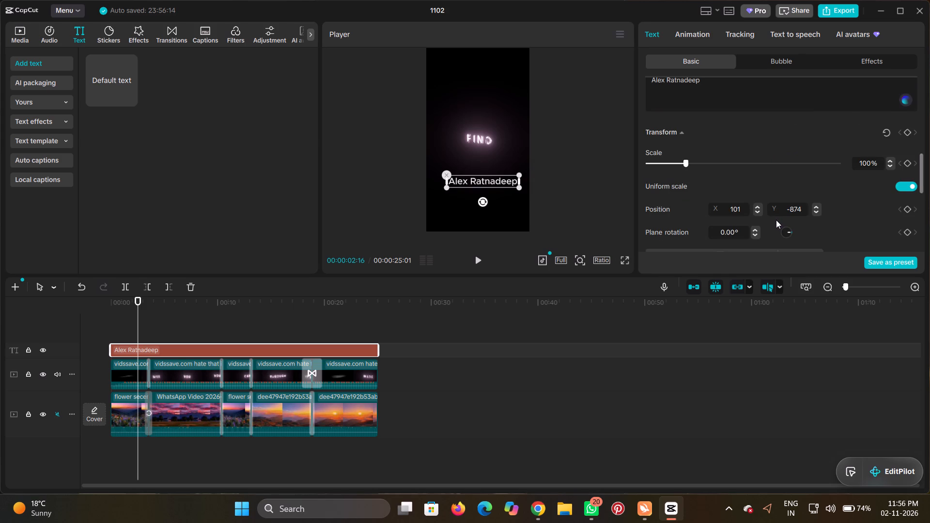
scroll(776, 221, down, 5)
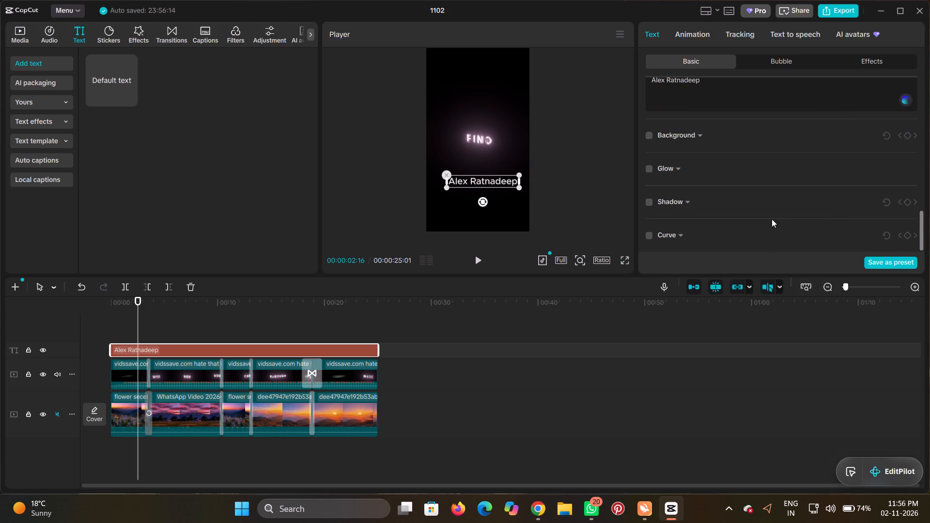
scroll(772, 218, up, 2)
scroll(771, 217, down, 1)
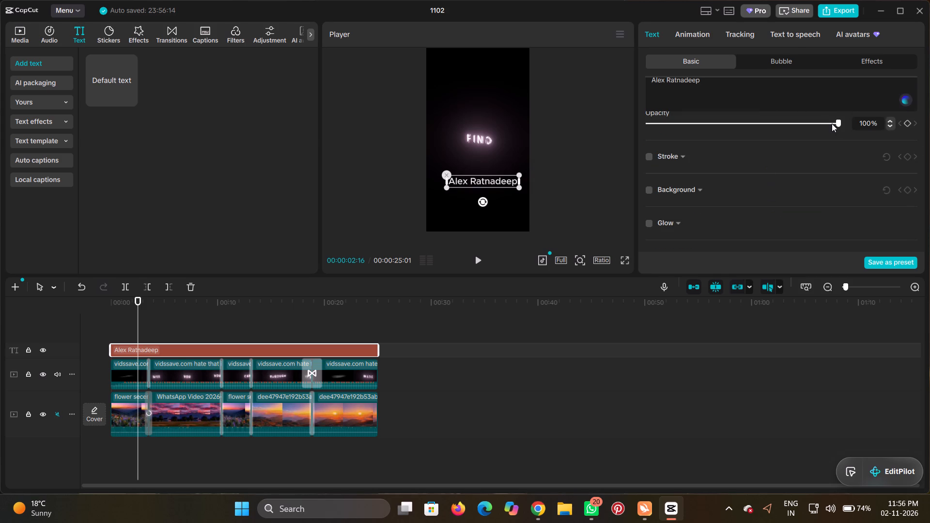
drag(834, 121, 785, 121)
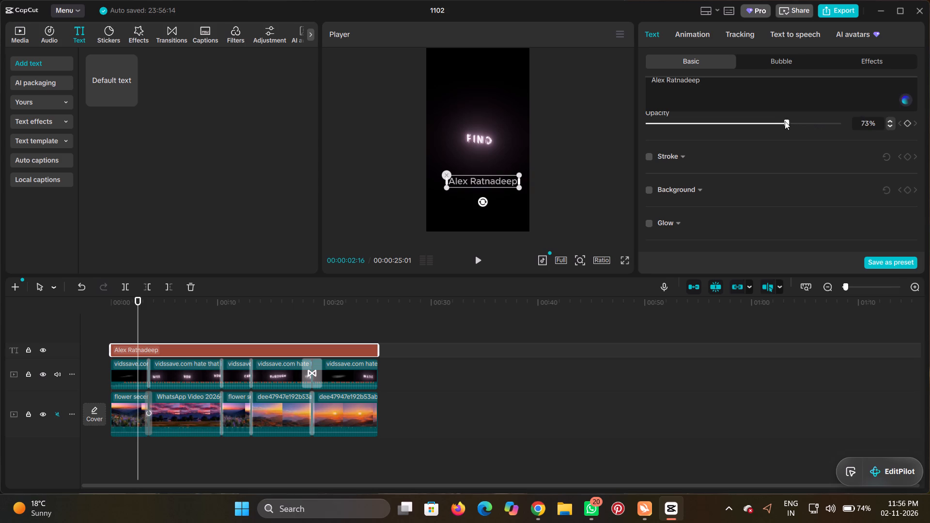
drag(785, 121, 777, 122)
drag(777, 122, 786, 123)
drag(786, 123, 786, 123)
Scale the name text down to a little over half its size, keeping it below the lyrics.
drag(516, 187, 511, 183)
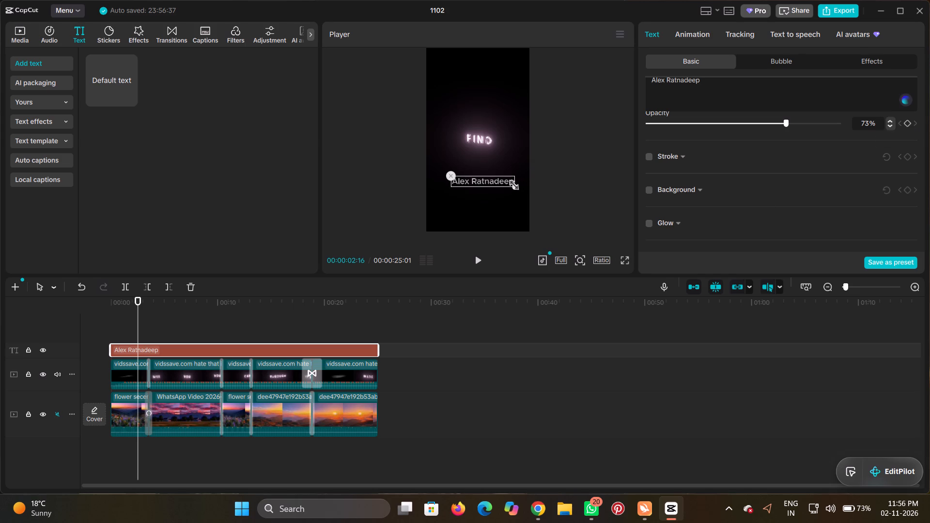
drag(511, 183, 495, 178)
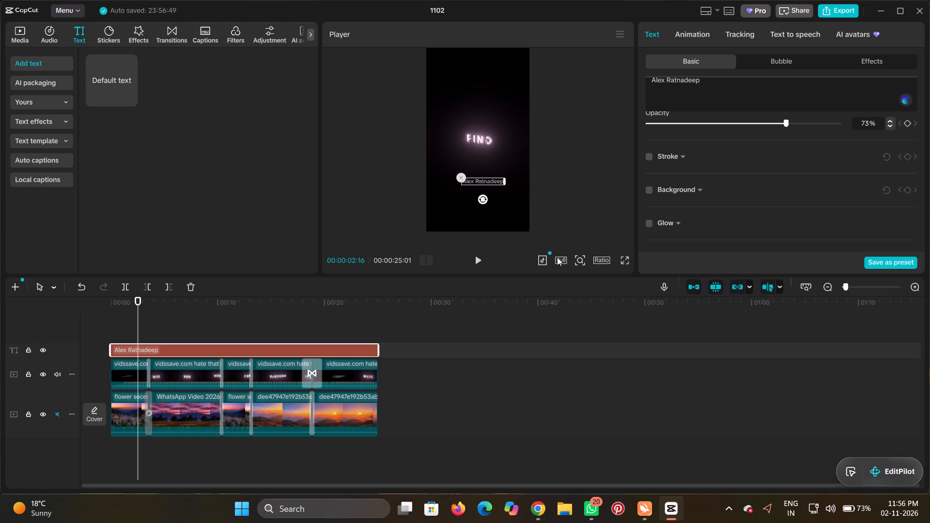
Turn on the YouTube Shorts social media preview and play the video to check the name text against the Shorts interface.
click(557, 257)
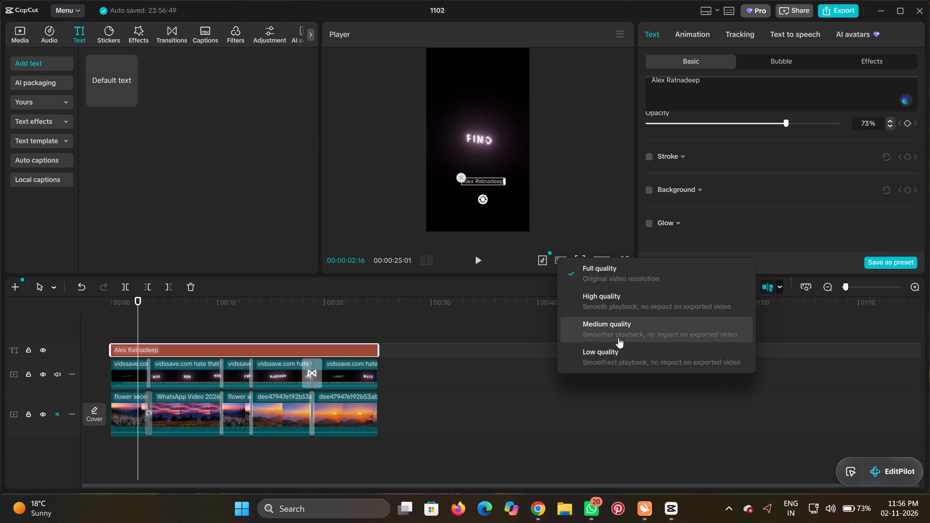
click(571, 214)
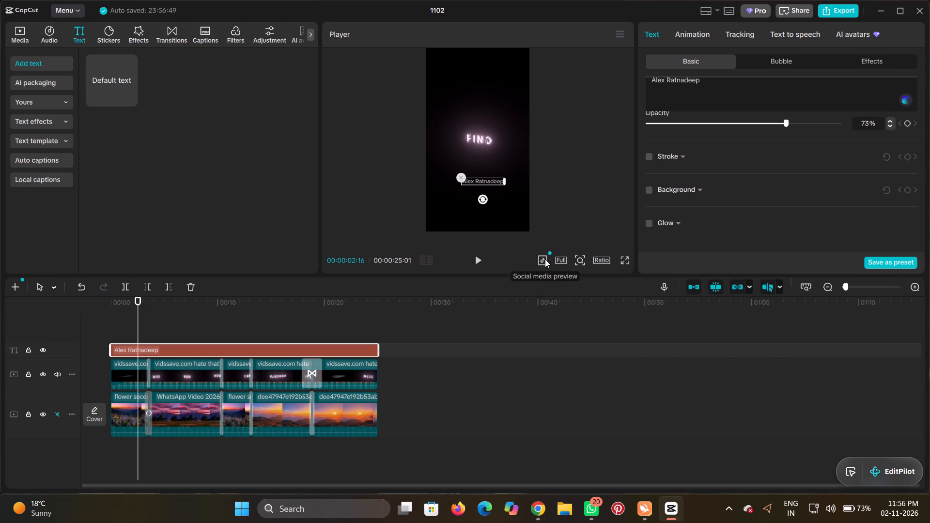
click(545, 259)
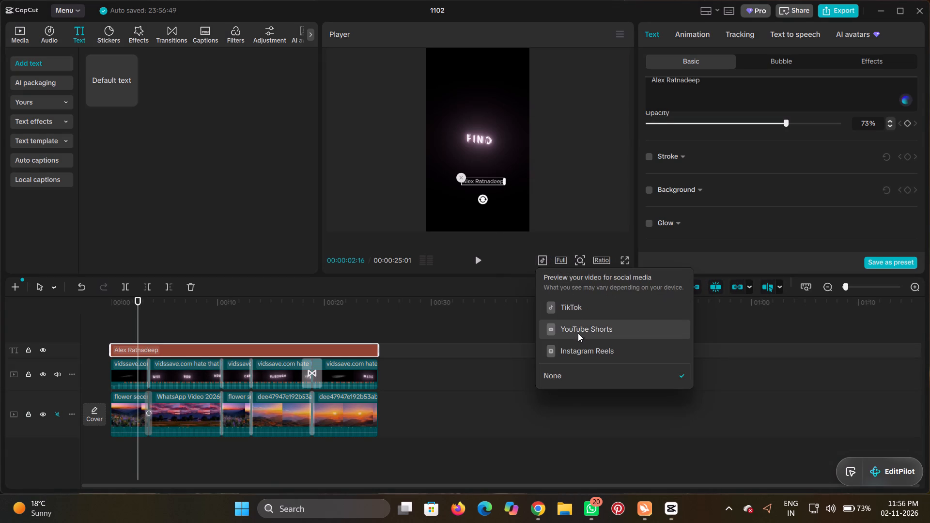
click(578, 335)
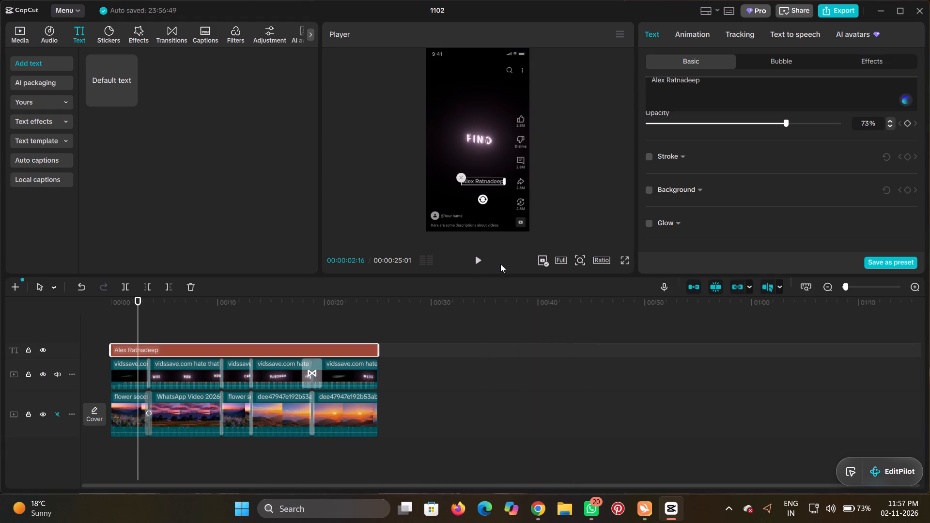
click(476, 259)
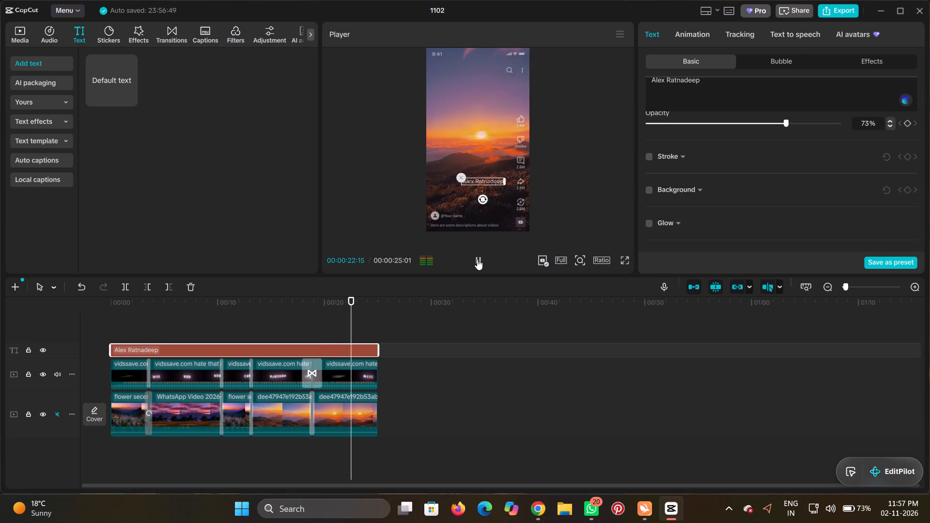
click(476, 260)
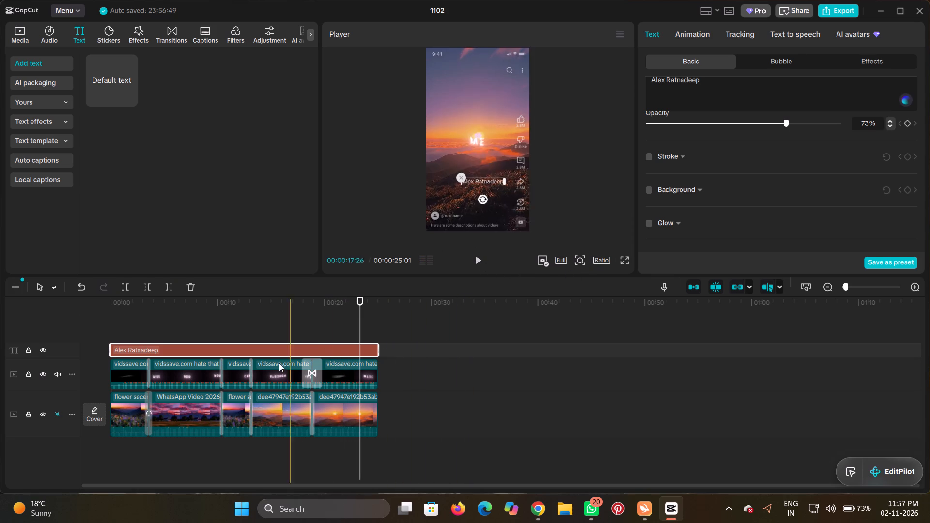
click(276, 351)
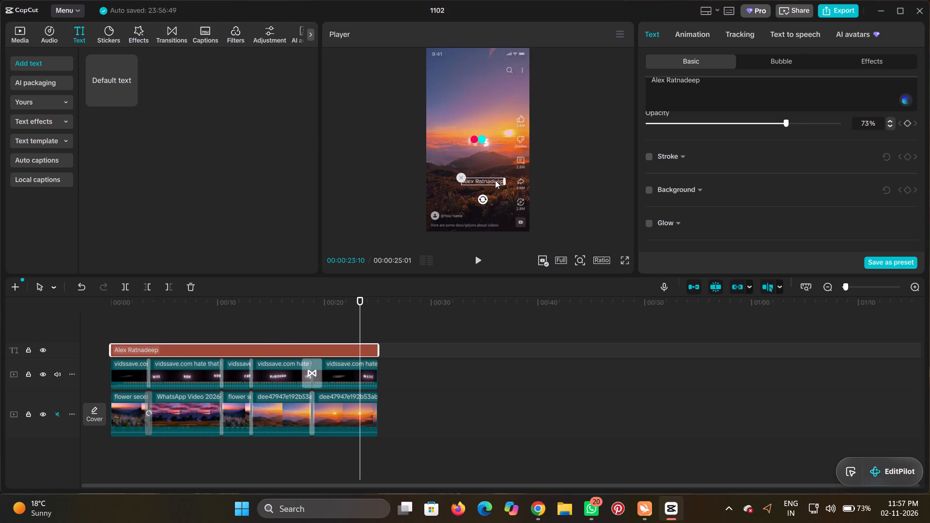
Switch the social media preview to TikTok and check the name text's placement against its interface.
click(541, 260)
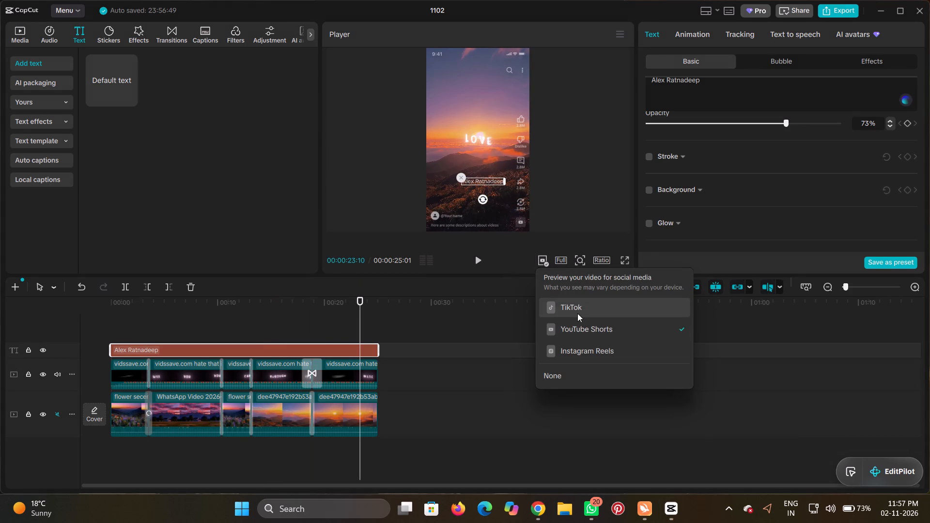
click(577, 309)
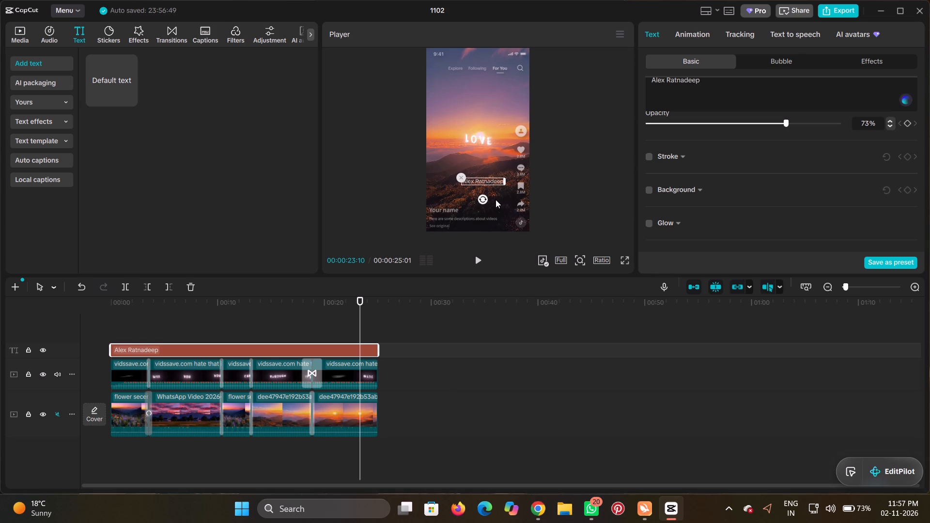
click(342, 345)
click(341, 349)
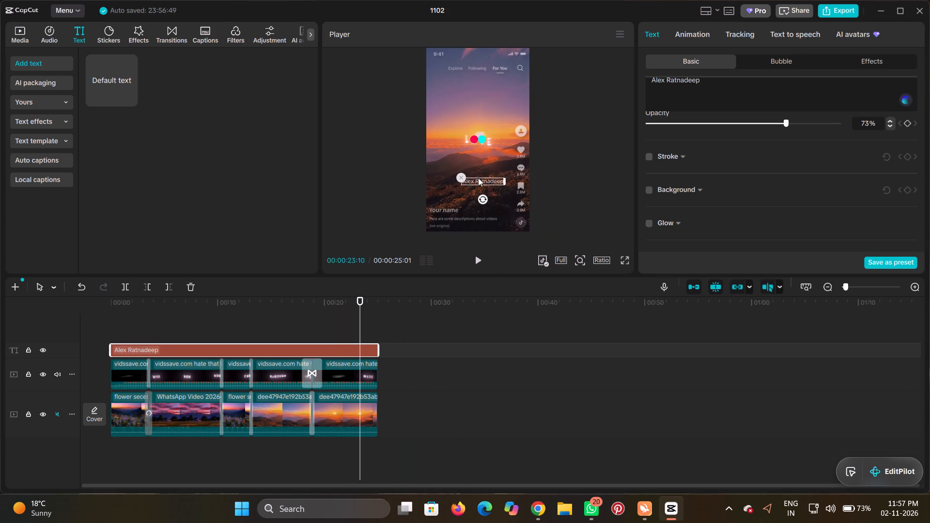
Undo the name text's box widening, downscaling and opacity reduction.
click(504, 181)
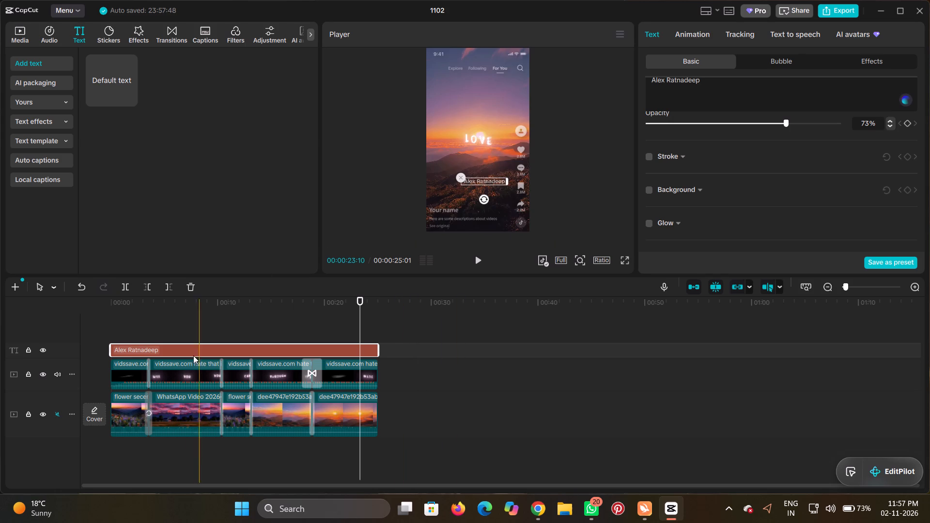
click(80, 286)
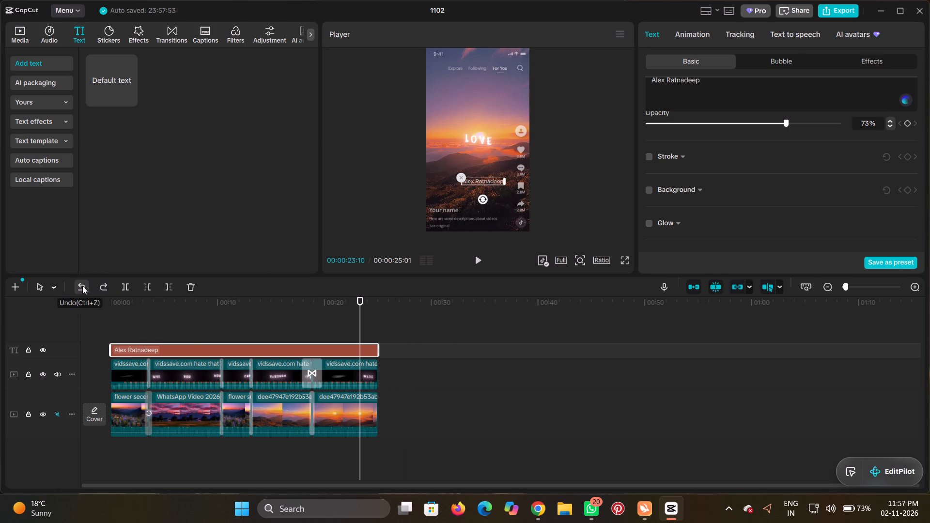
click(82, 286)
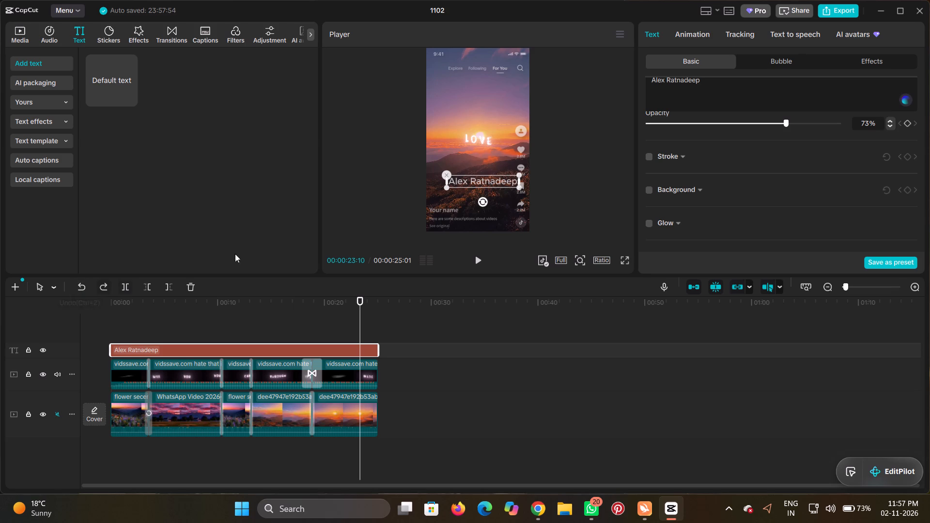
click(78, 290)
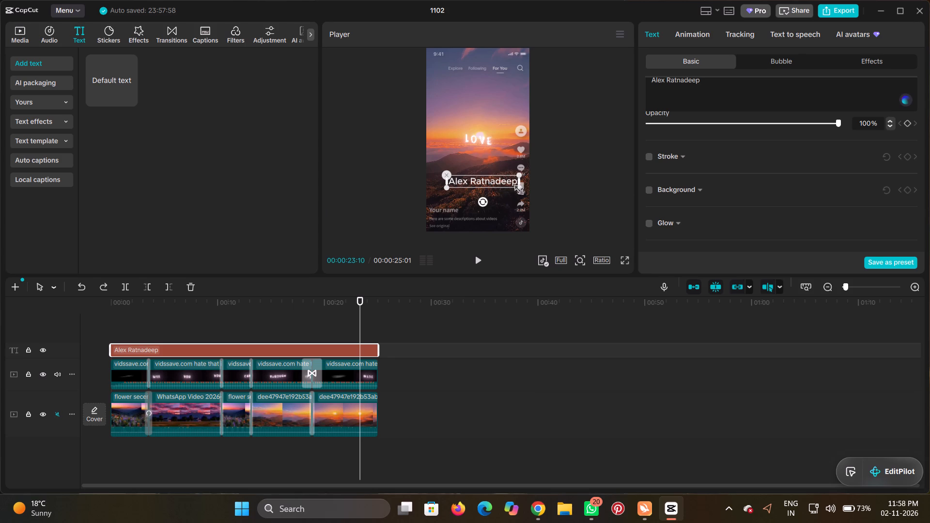
Scale the name text down to about half its size, keeping it below the lyrics.
drag(517, 187, 512, 182)
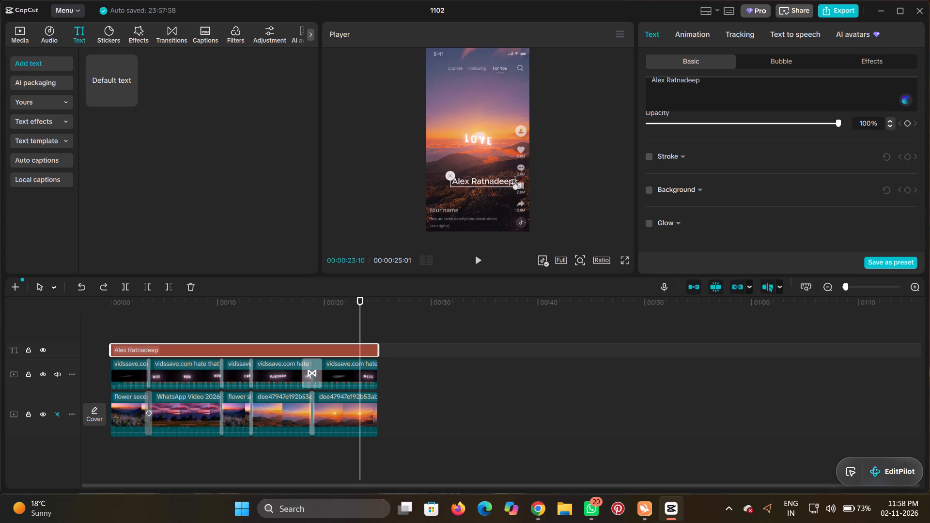
drag(512, 182, 486, 177)
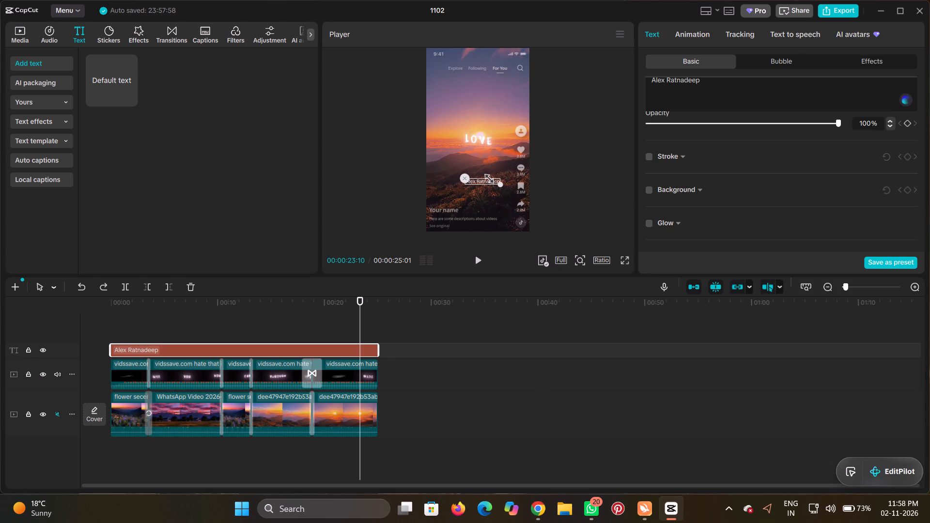
drag(486, 177, 485, 176)
Center the name text horizontally in the frame and move it slightly lower beneath the lyrics.
click(494, 153)
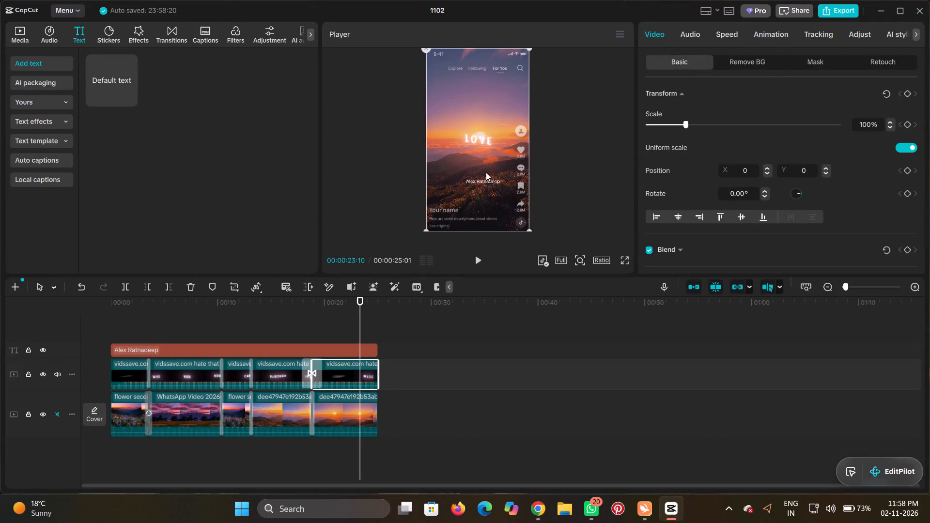
click(485, 175)
double_click(485, 179)
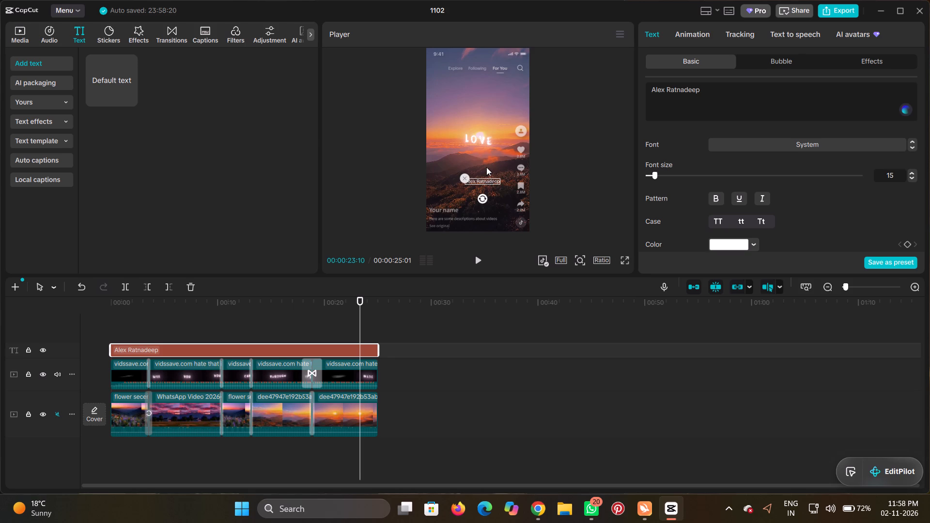
drag(487, 179, 477, 178)
click(500, 146)
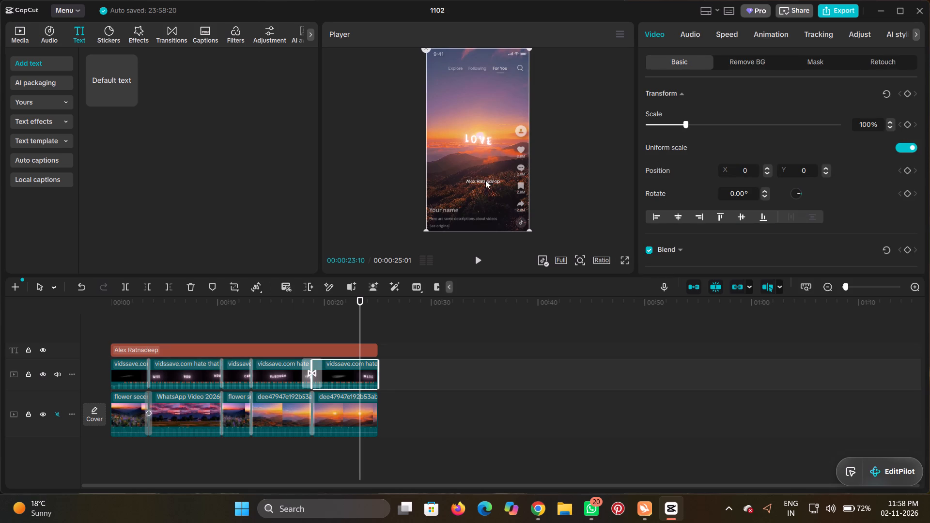
click(485, 177)
click(484, 177)
click(333, 343)
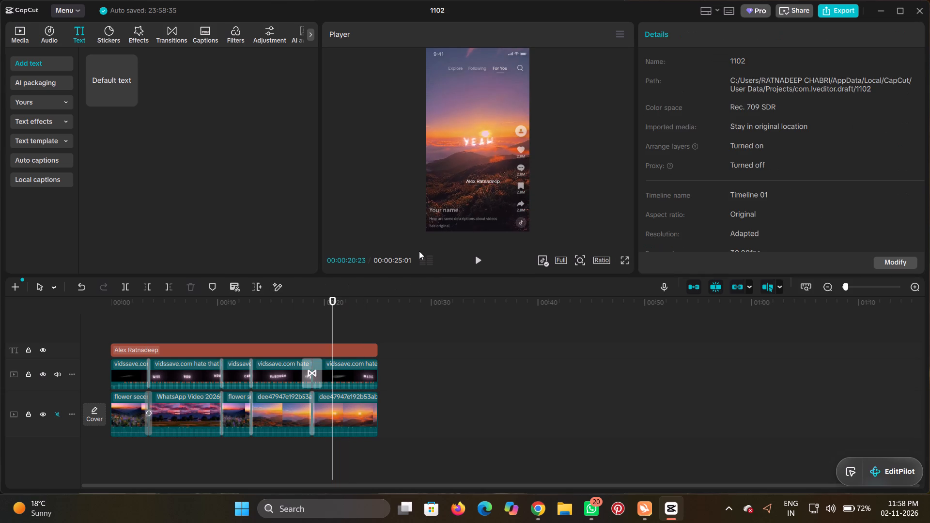
click(248, 350)
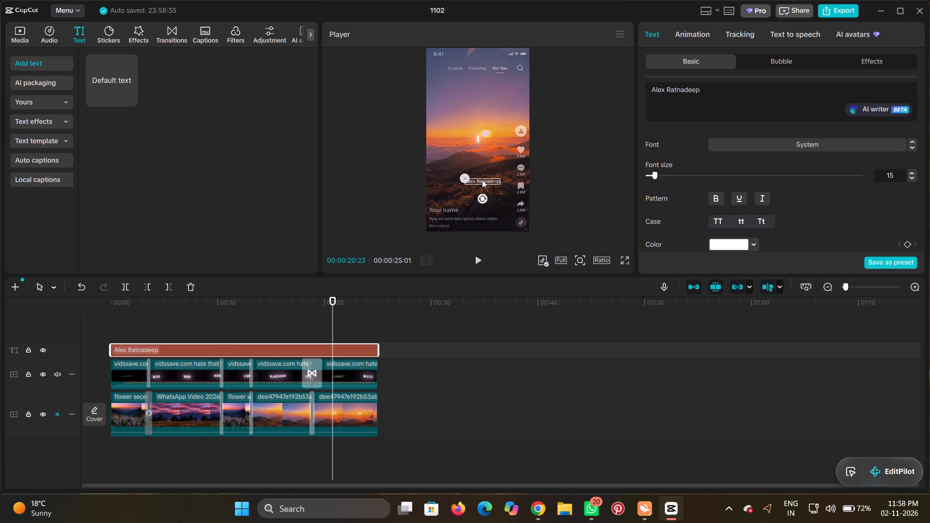
drag(482, 180, 476, 179)
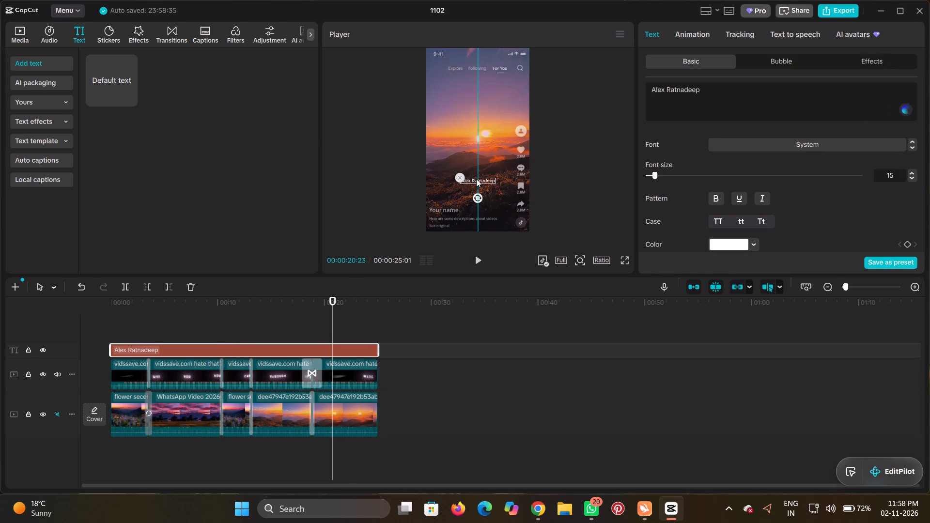
drag(476, 179, 476, 181)
drag(476, 181, 476, 183)
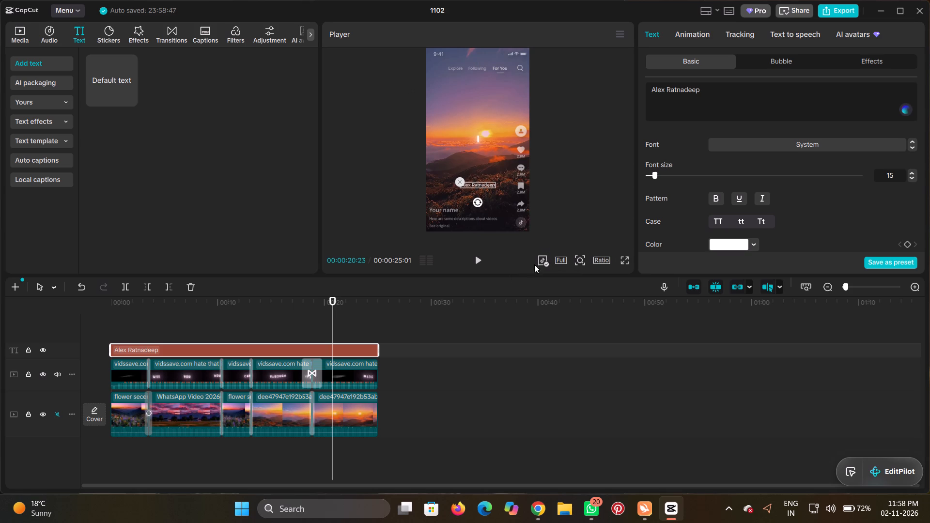
Play the video from about 2 seconds in to check the centered name text.
click(139, 328)
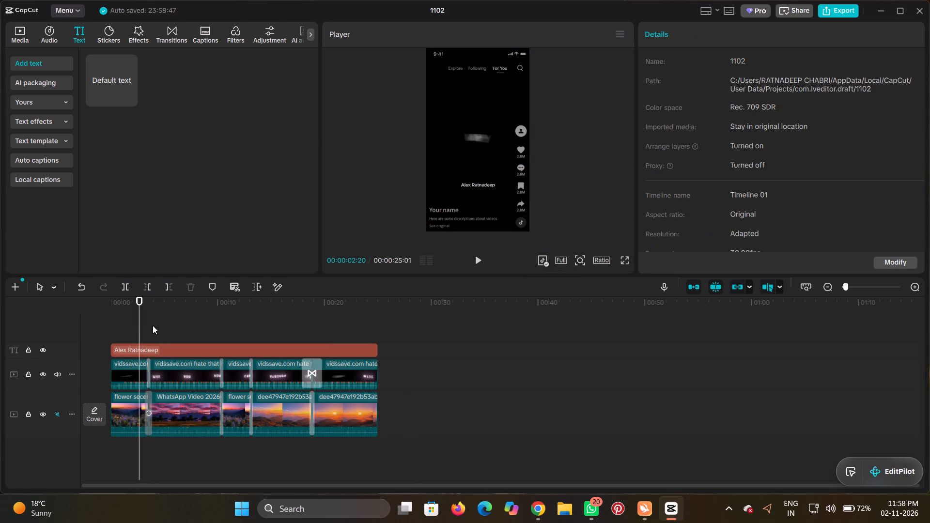
click(479, 256)
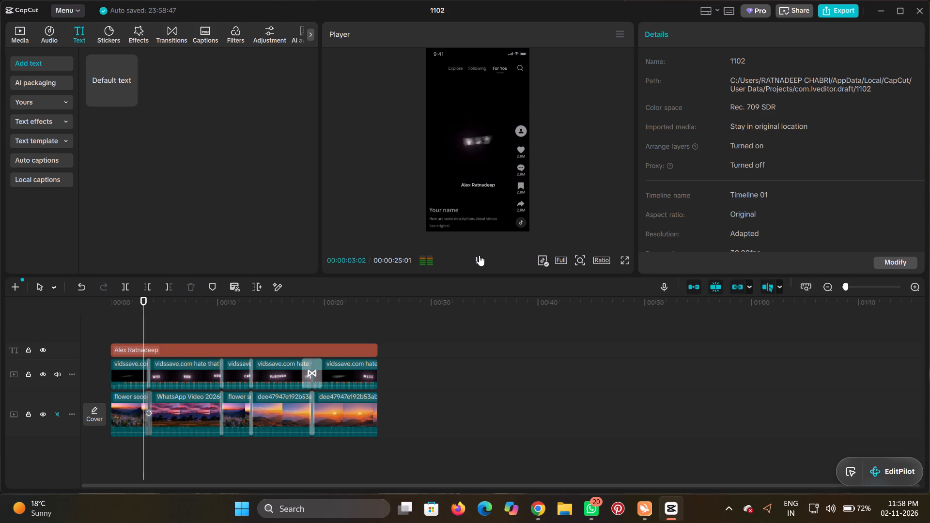
Move the name text further down, keeping it centered just above the overlay's account name and description.
click(476, 182)
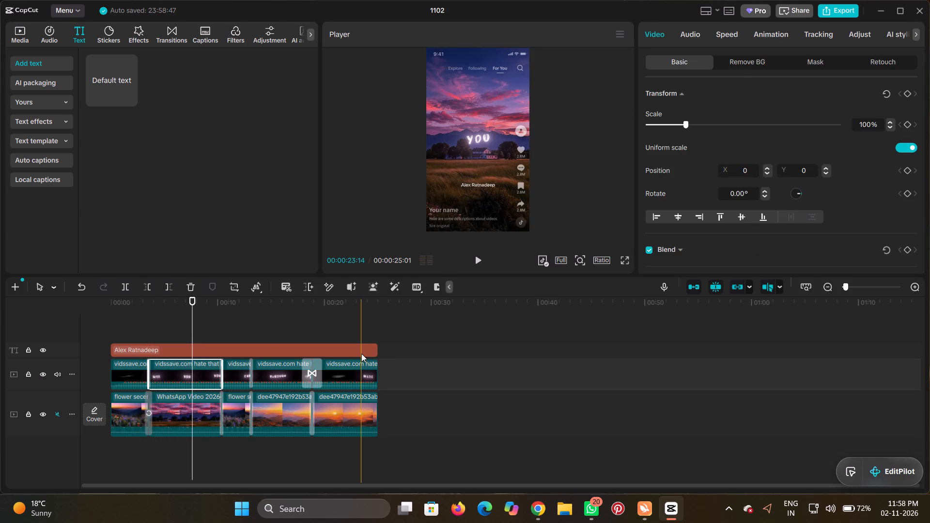
click(361, 354)
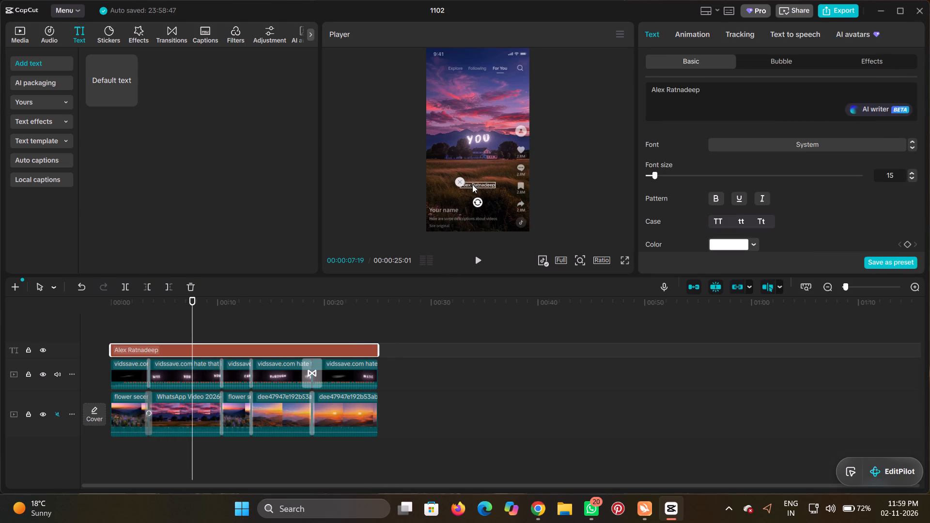
drag(473, 185, 474, 198)
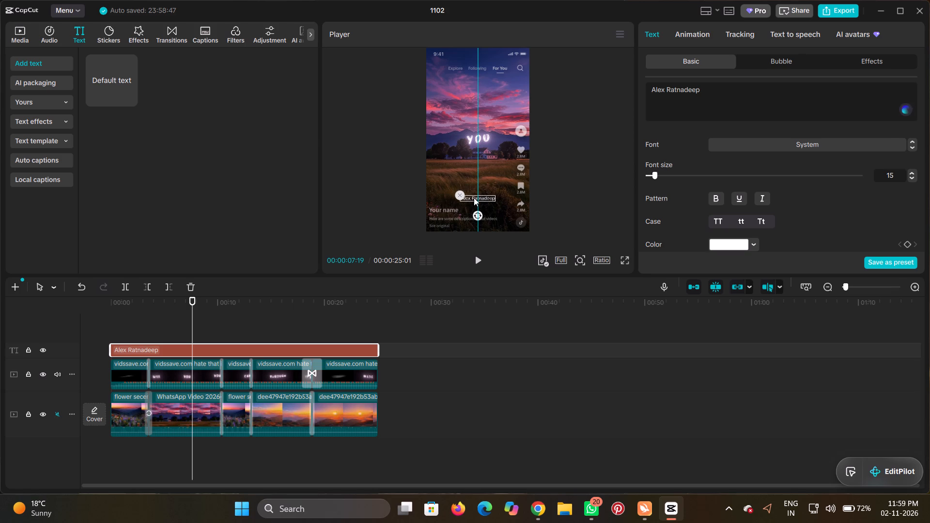
Set the name text's font size to 11.
click(652, 171)
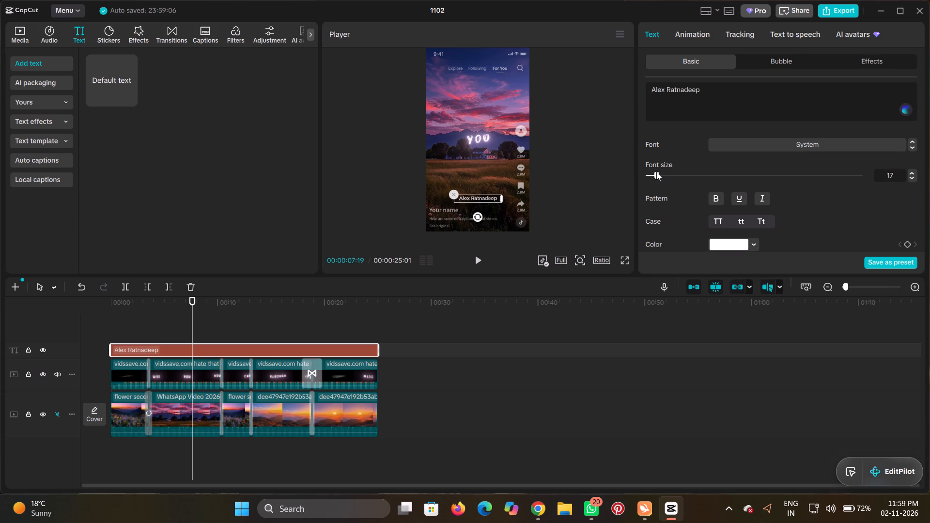
click(652, 172)
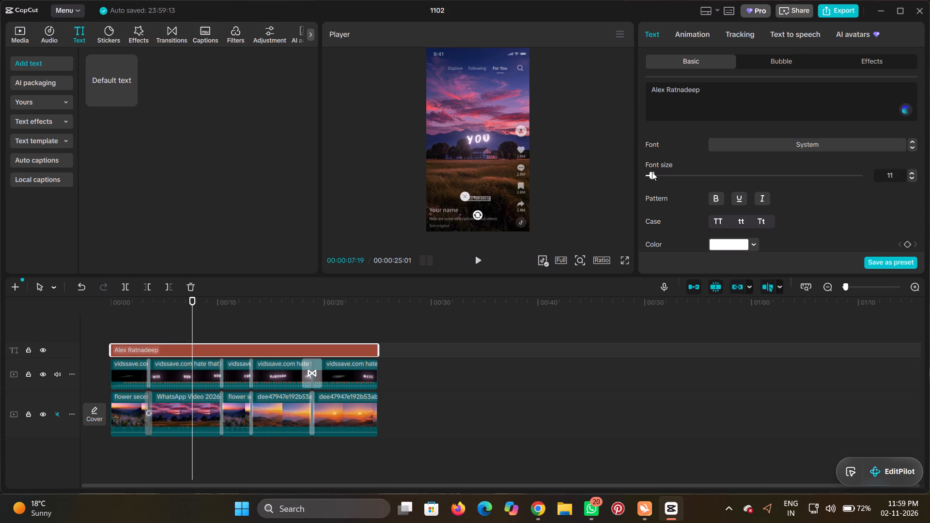
View the current frame in full screen to check the resized name text, and return to the editor.
click(624, 260)
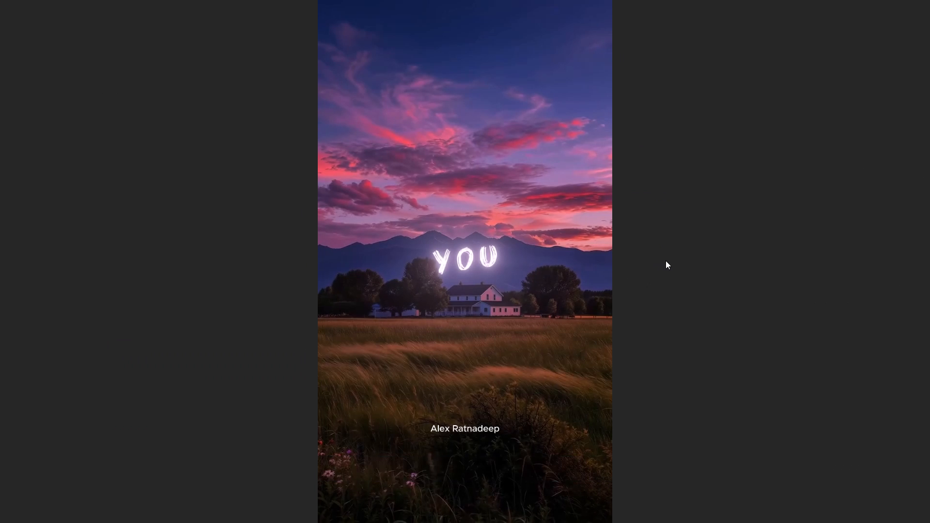
key(Escape)
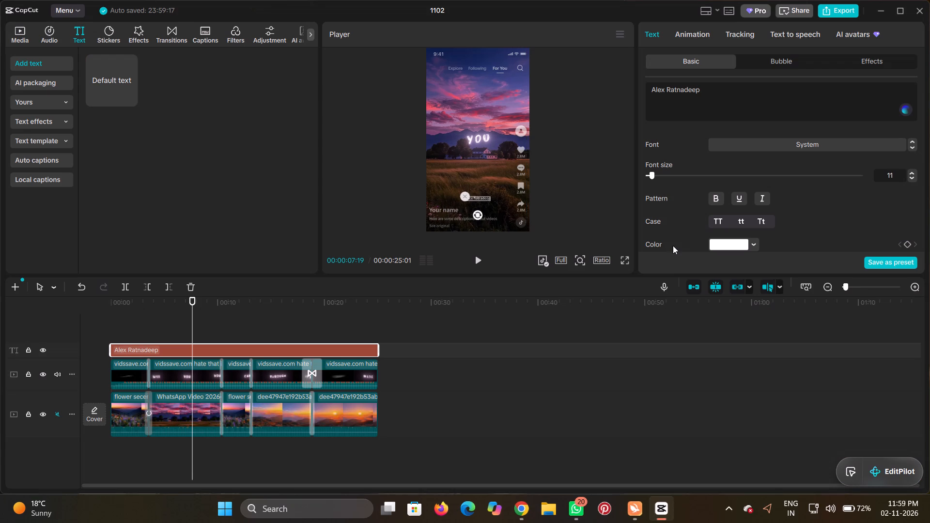
Switch the social media preview overlay from TikTok to YouTube Shorts.
click(542, 264)
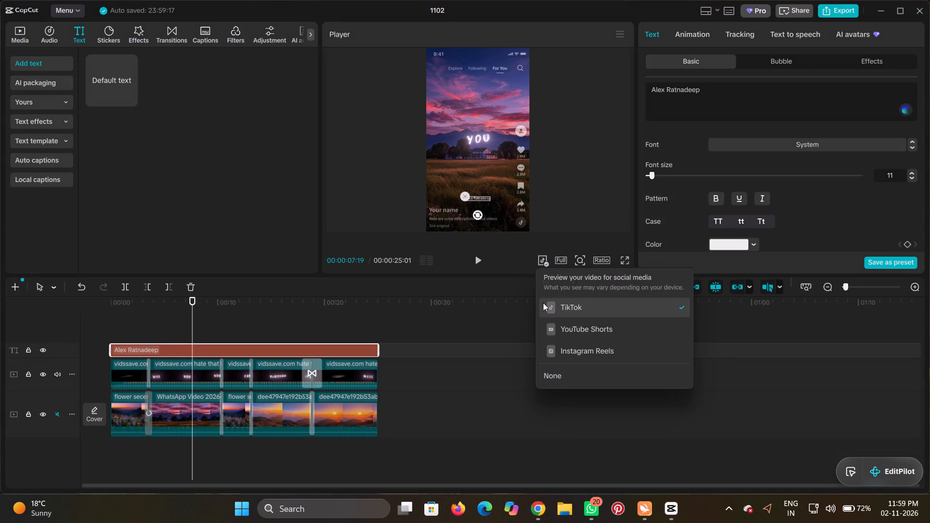
click(568, 327)
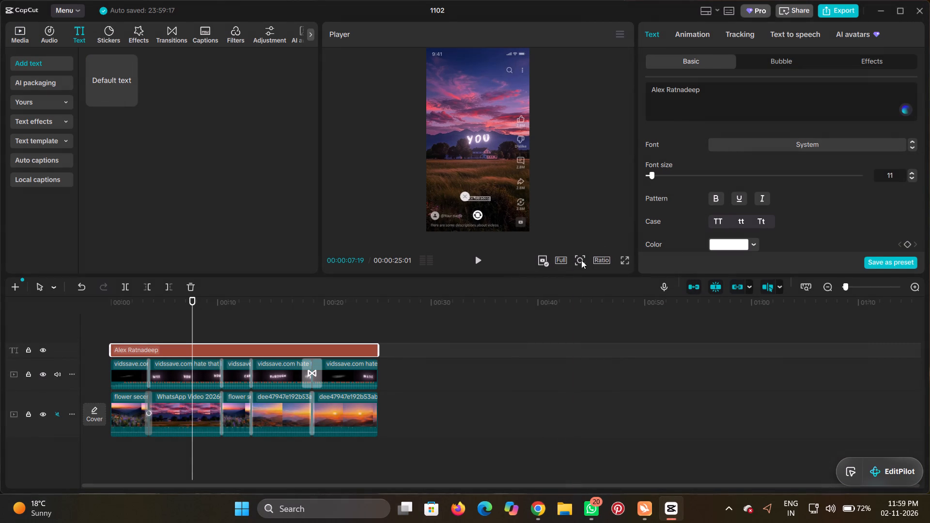
click(556, 261)
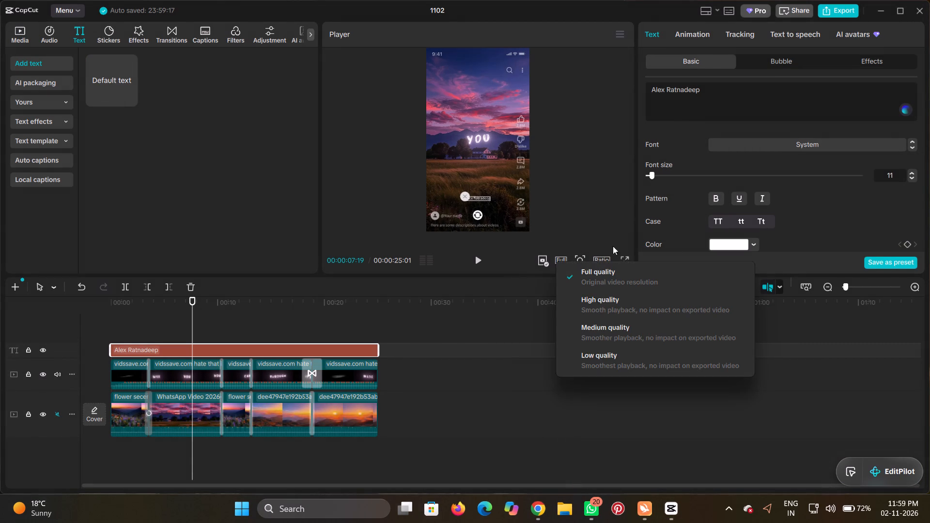
click(611, 235)
Play the video in full screen from near its start to check the lyrics and name text, and return to the editor.
click(620, 263)
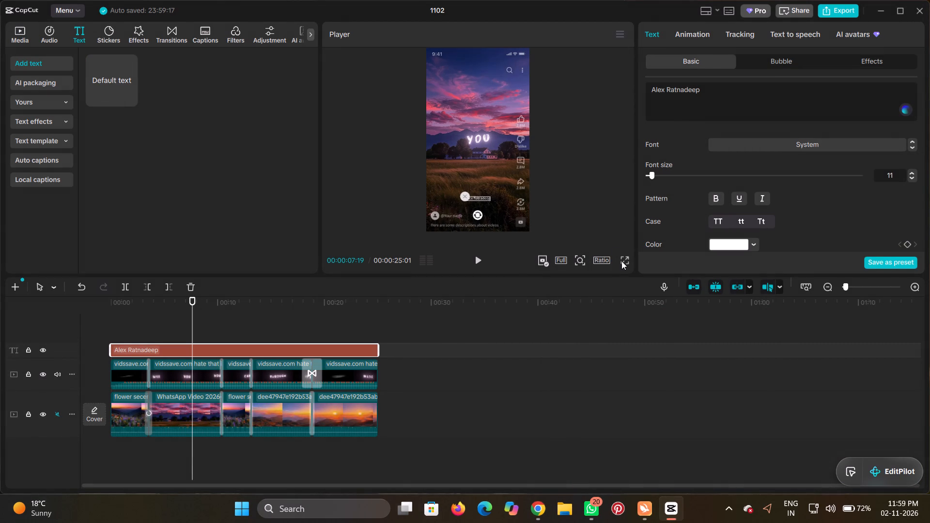
click(621, 261)
click(471, 280)
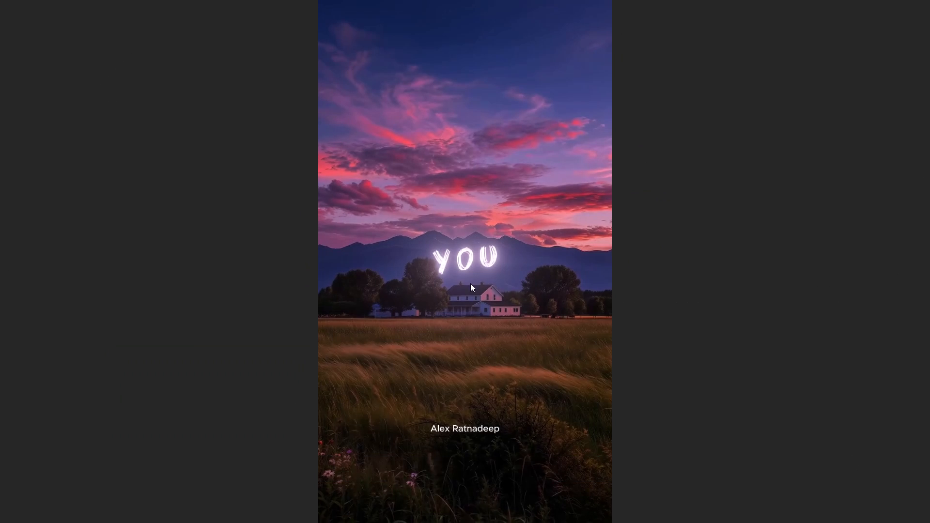
double_click(470, 283)
click(300, 466)
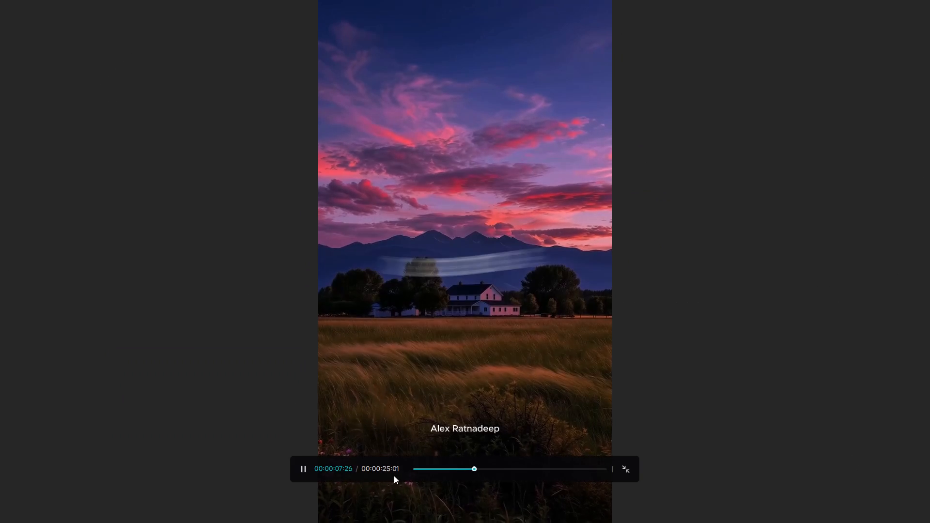
click(416, 466)
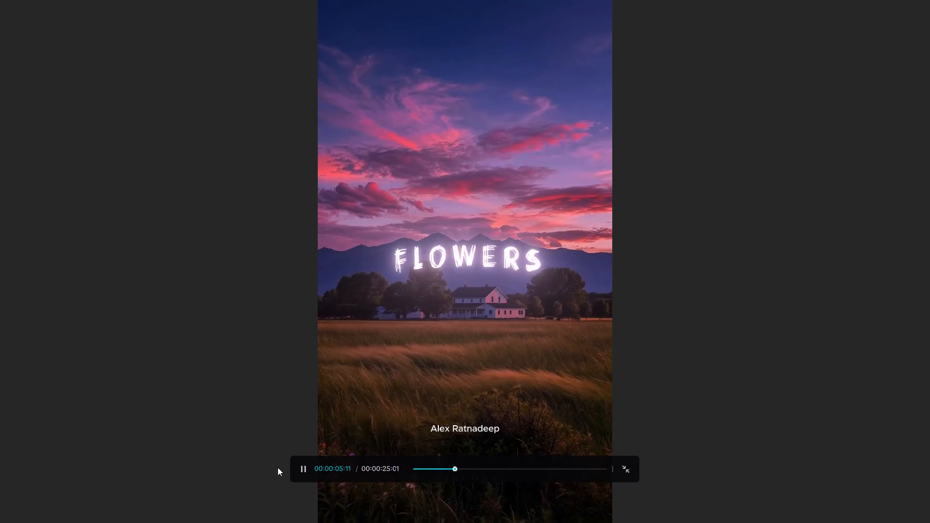
click(301, 467)
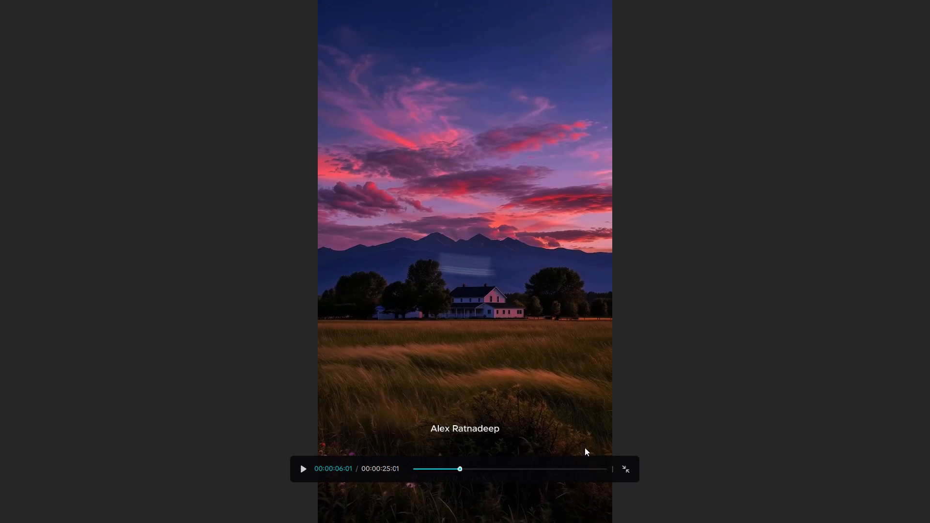
click(627, 463)
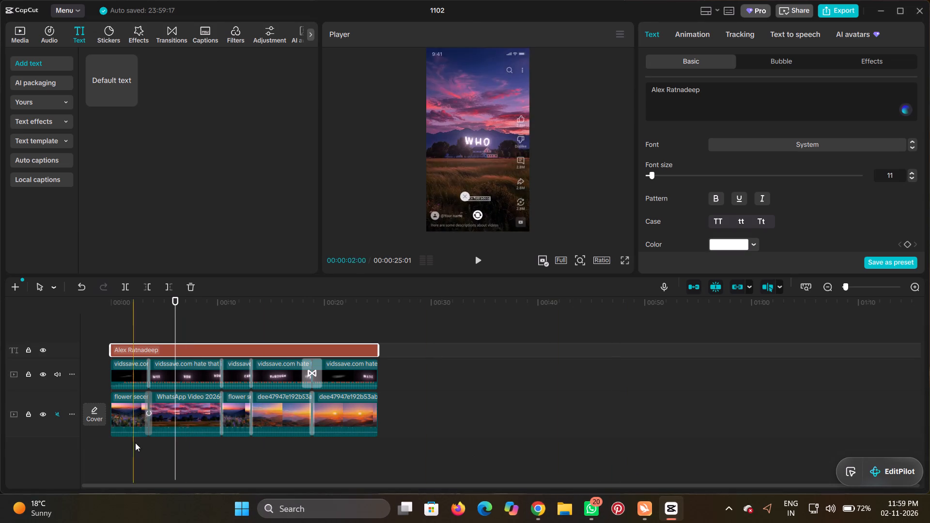
Play the opening seconds to examine the change from the first scenery clip to the second.
click(116, 448)
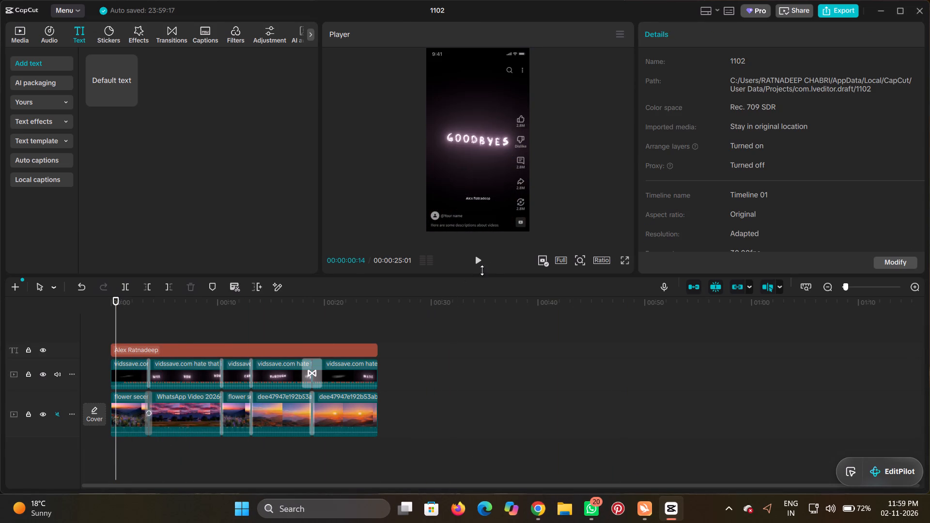
click(479, 256)
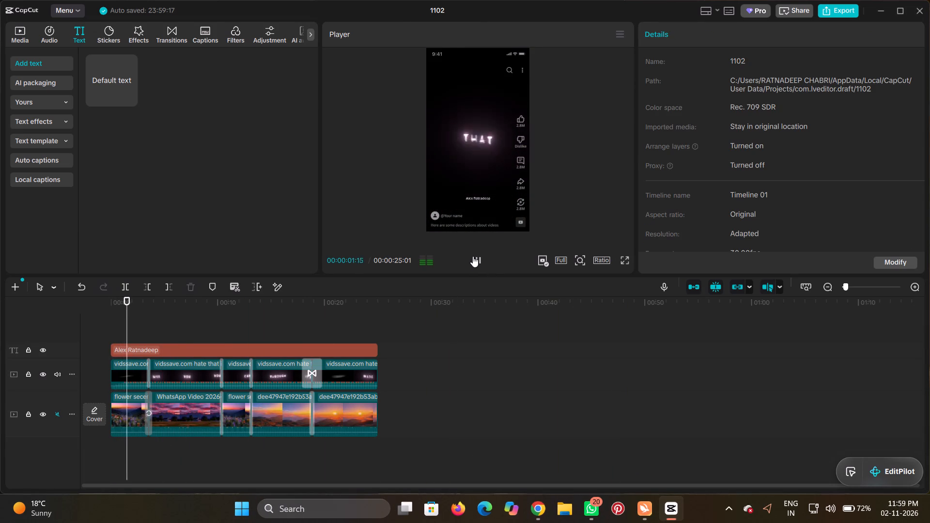
click(476, 258)
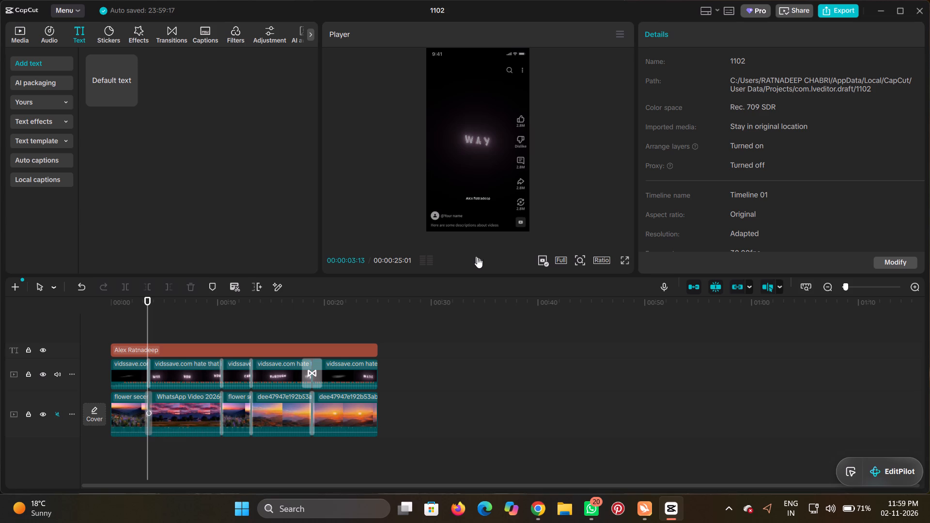
click(476, 258)
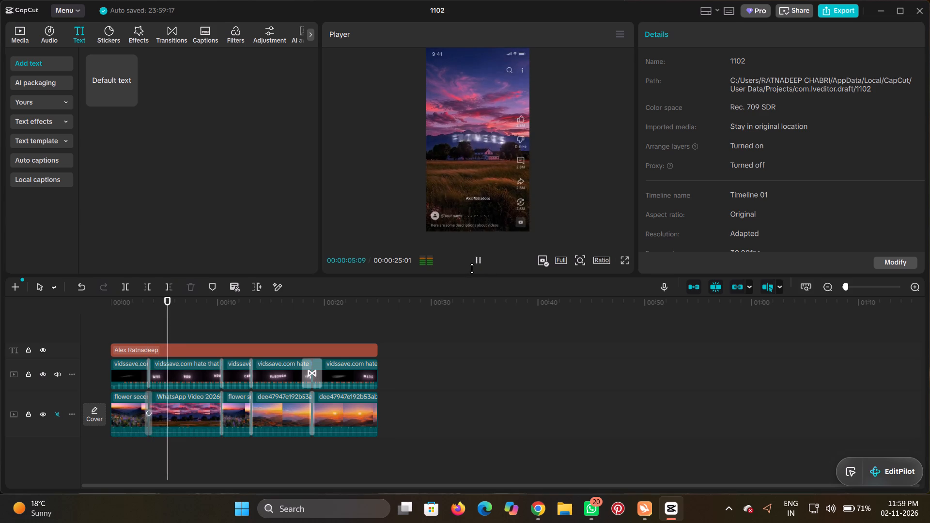
click(479, 258)
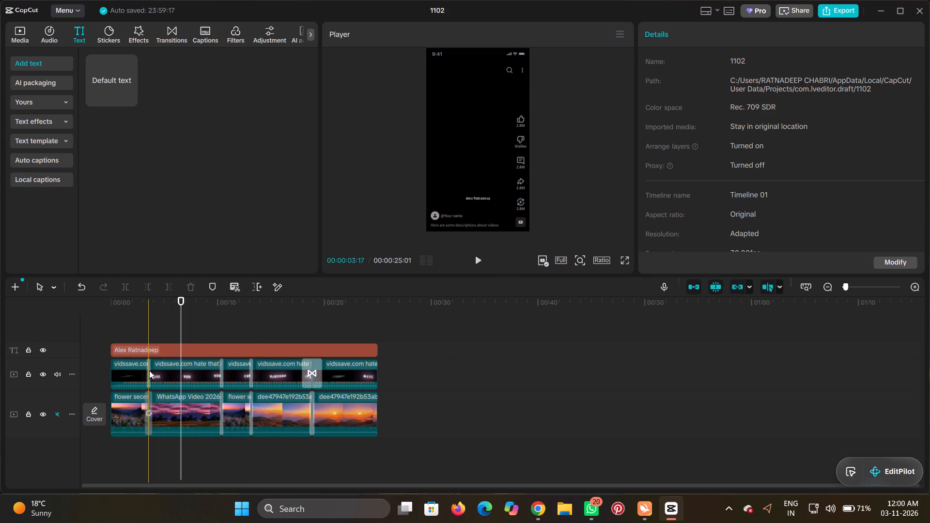
Delete the transition between the first and second scenery clips.
click(148, 422)
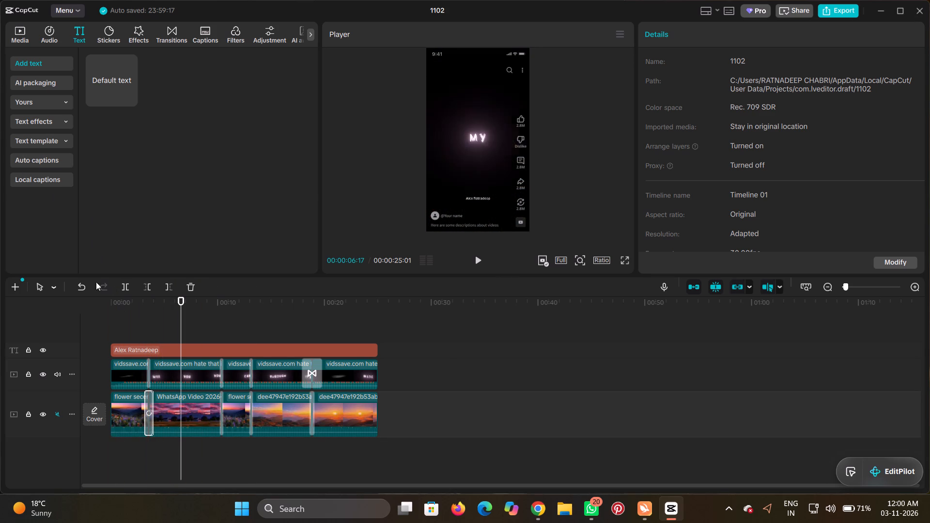
click(191, 283)
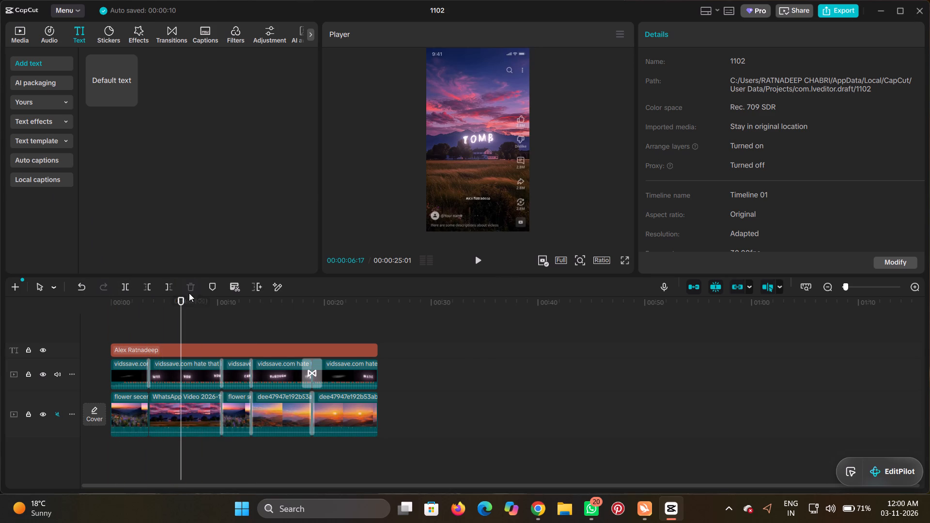
Play the video through and replay its second half to check the scenery and remaining transitions.
click(127, 325)
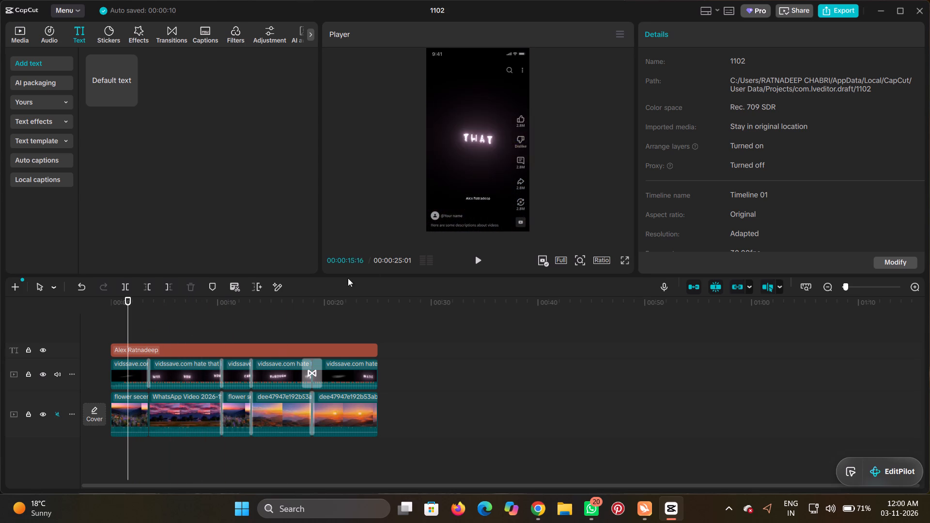
click(477, 259)
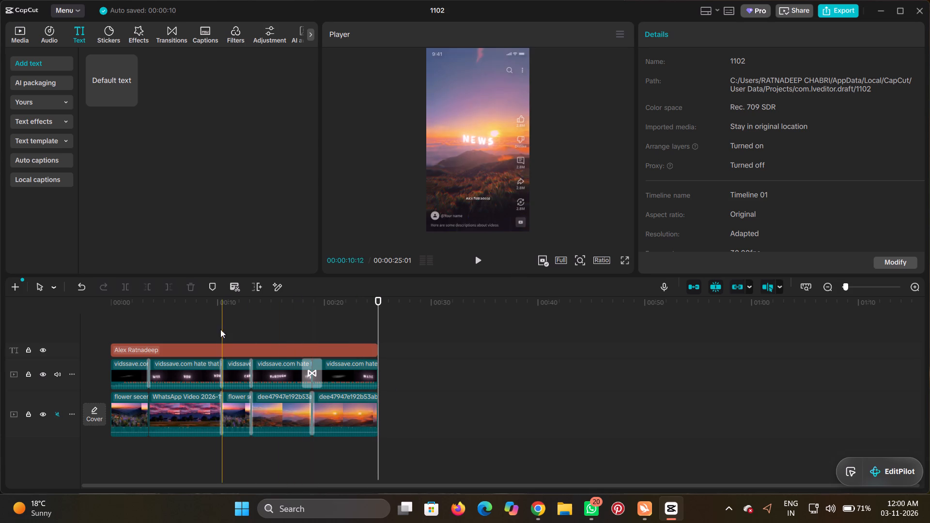
click(203, 315)
click(475, 257)
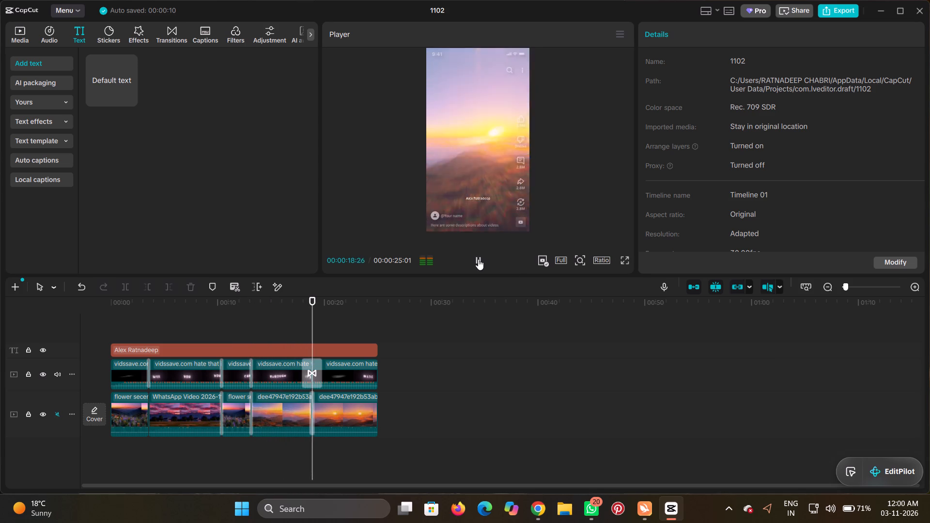
Replace the last sunset scenery clip with the imported WhatsApp video of a flower-lined mountain path.
click(335, 424)
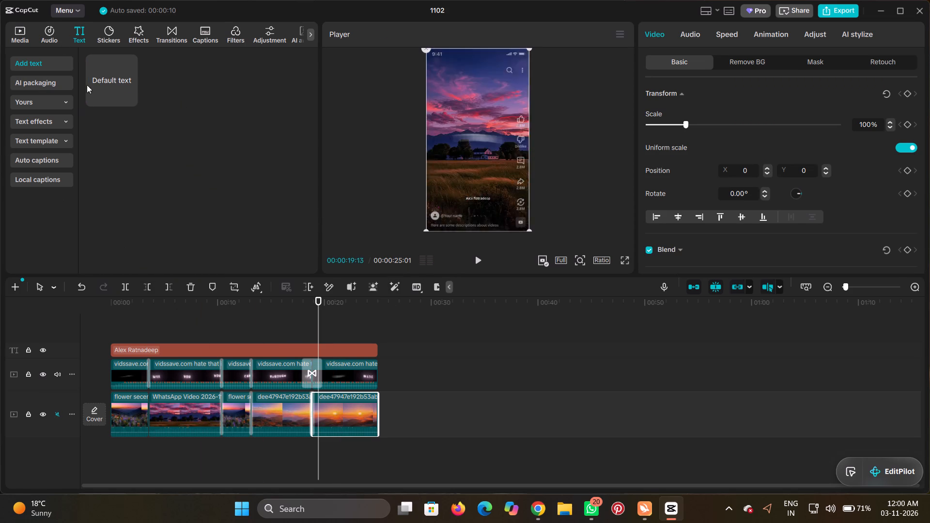
click(19, 33)
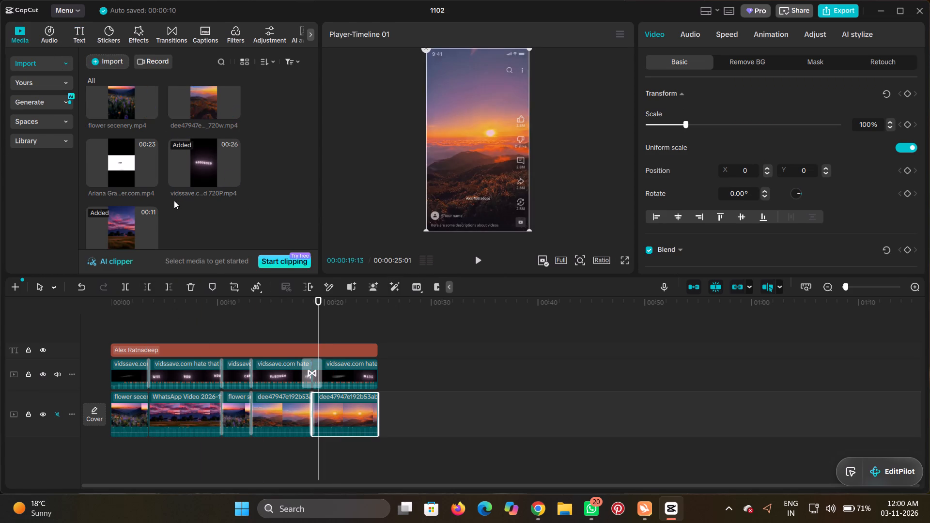
Import the mountain path video WhatsApp Video 2026-11-01 at 1.55.53 AM from the edit clip video folder.
click(116, 65)
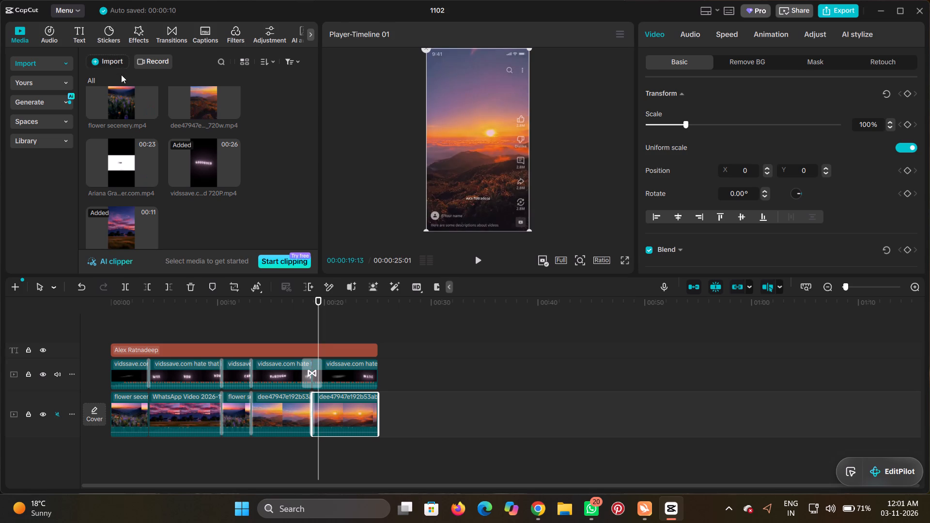
click(140, 86)
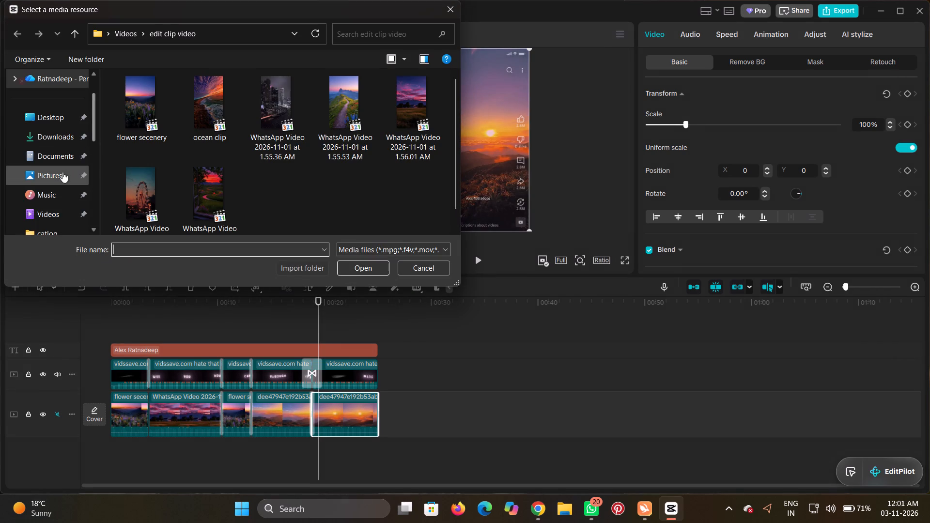
click(51, 212)
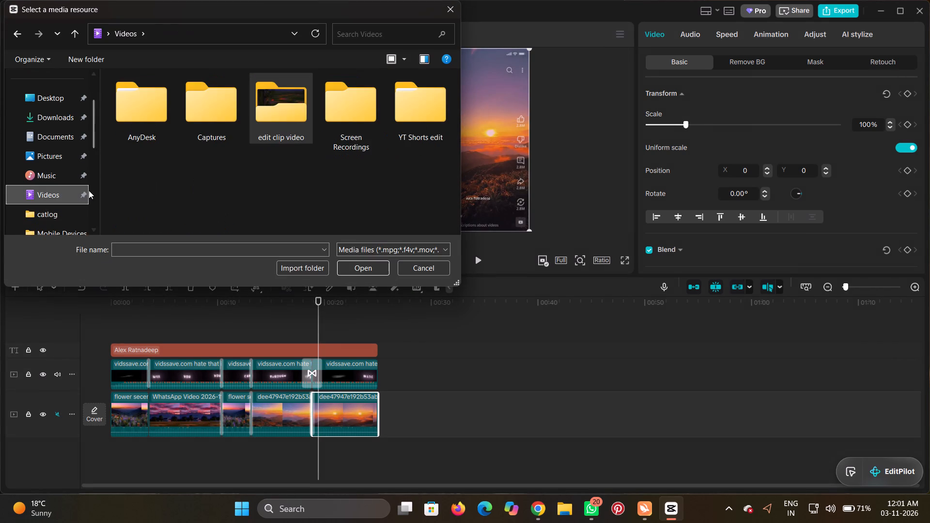
double_click(299, 103)
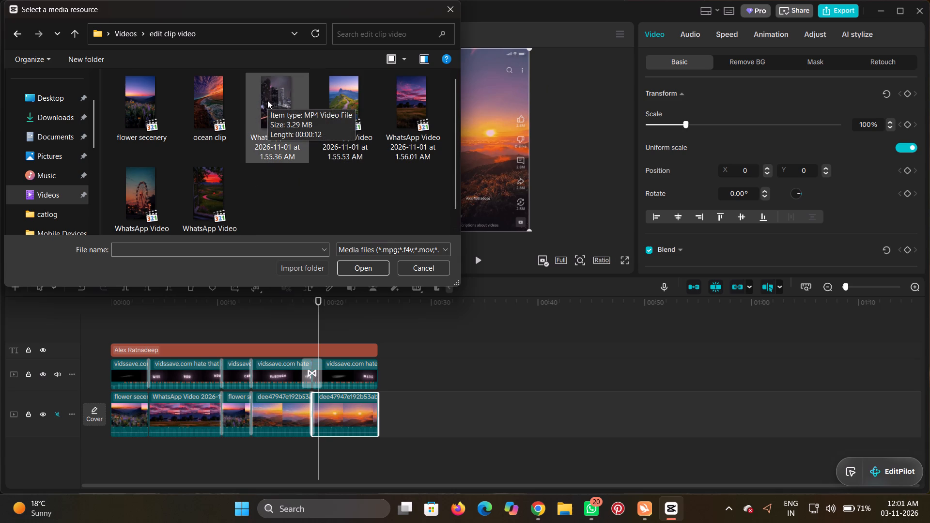
click(214, 179)
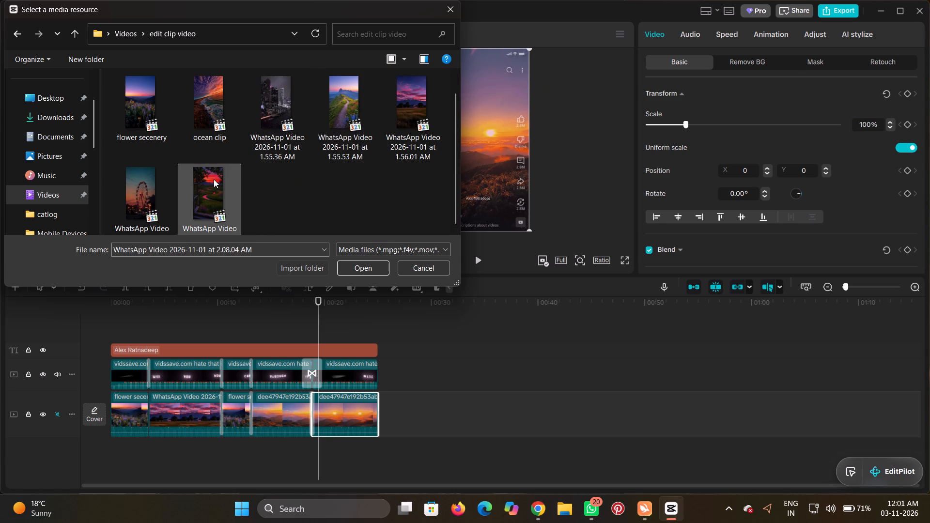
double_click(342, 81)
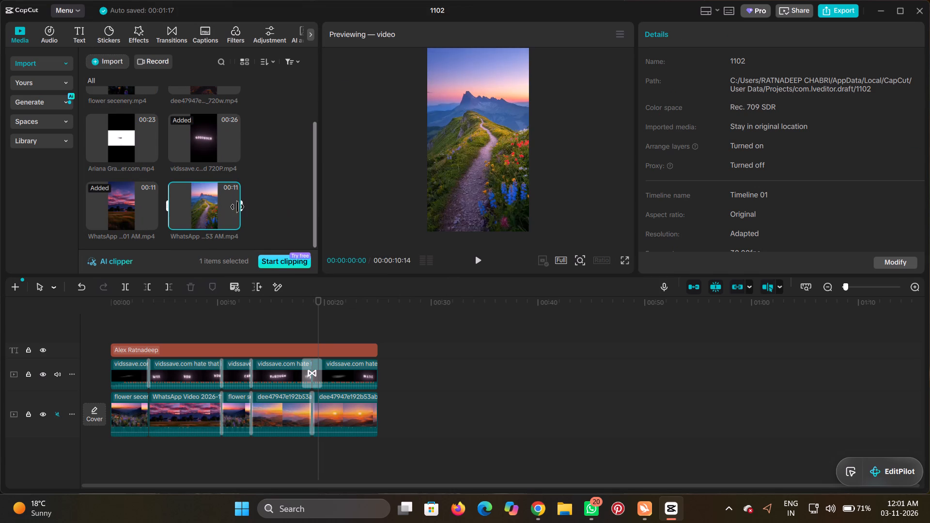
Replace the last sunset scenery clip on the main track with the mountain path video, keeping the original video effect.
drag(217, 205, 320, 390)
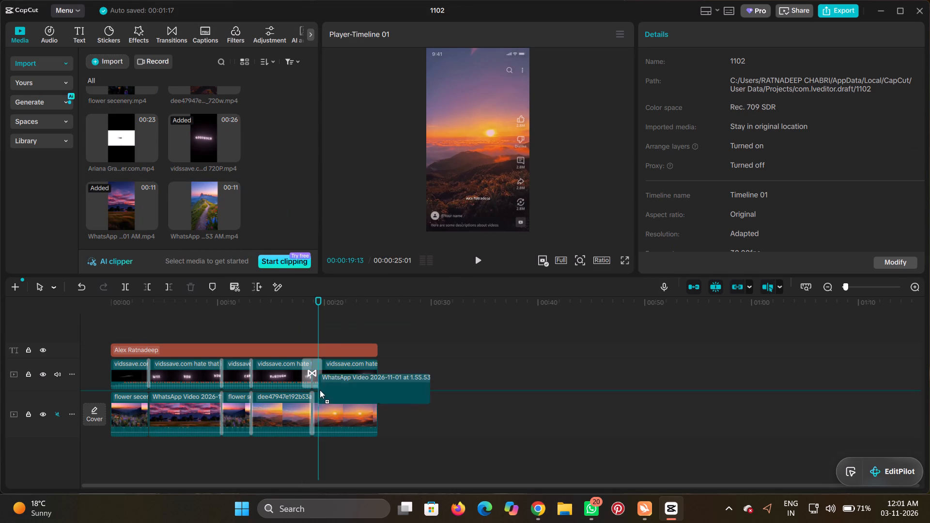
drag(320, 390, 323, 401)
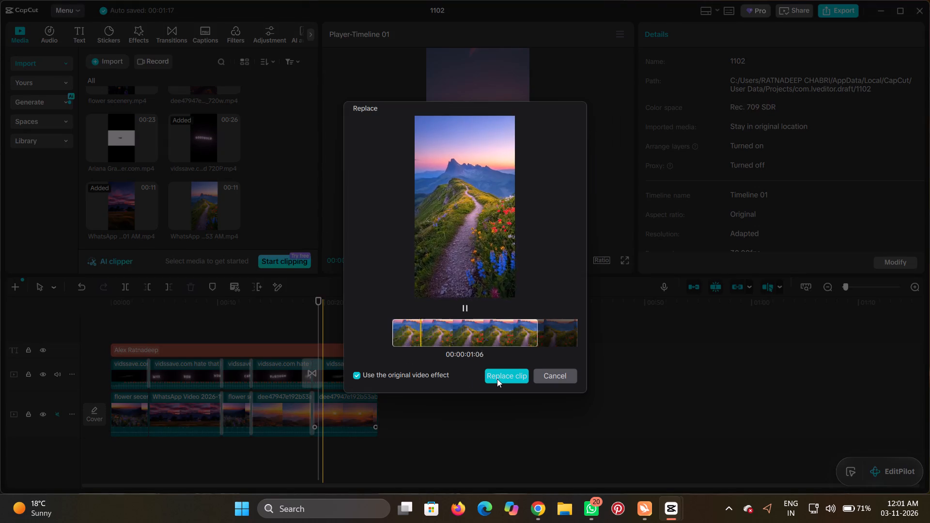
click(505, 378)
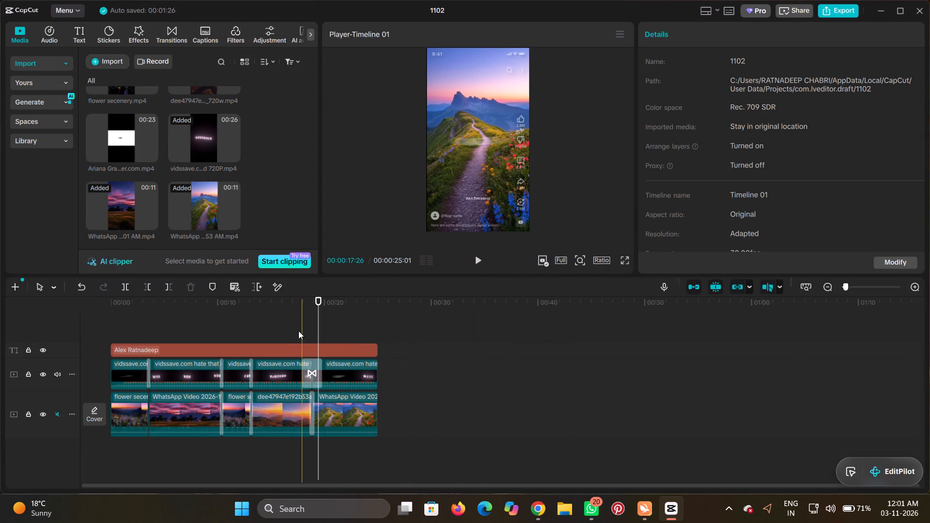
Replay the video from about 16 seconds to the end to check the change from sunset to mountain path.
click(284, 322)
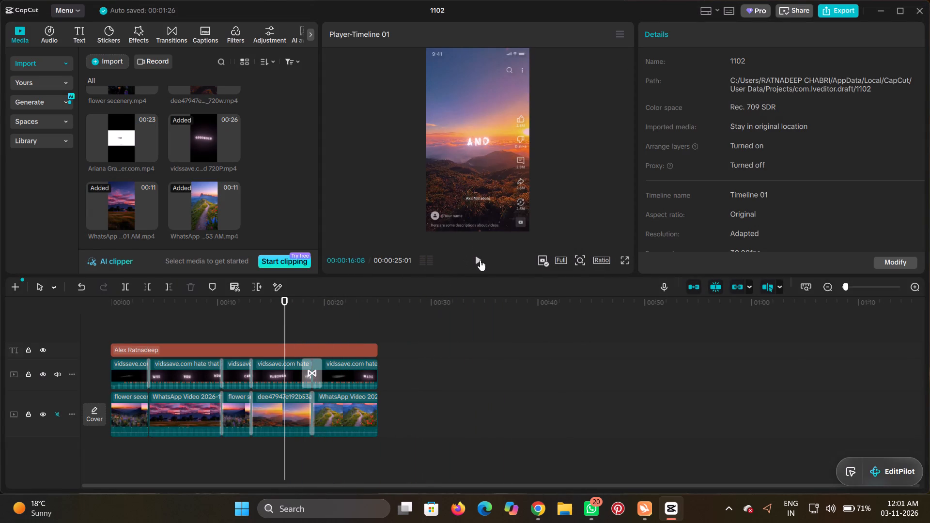
click(479, 257)
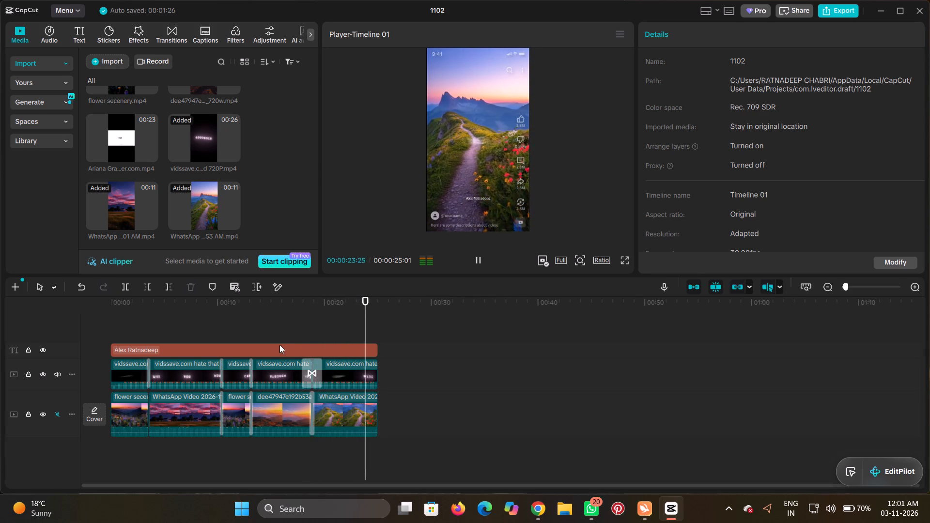
click(289, 319)
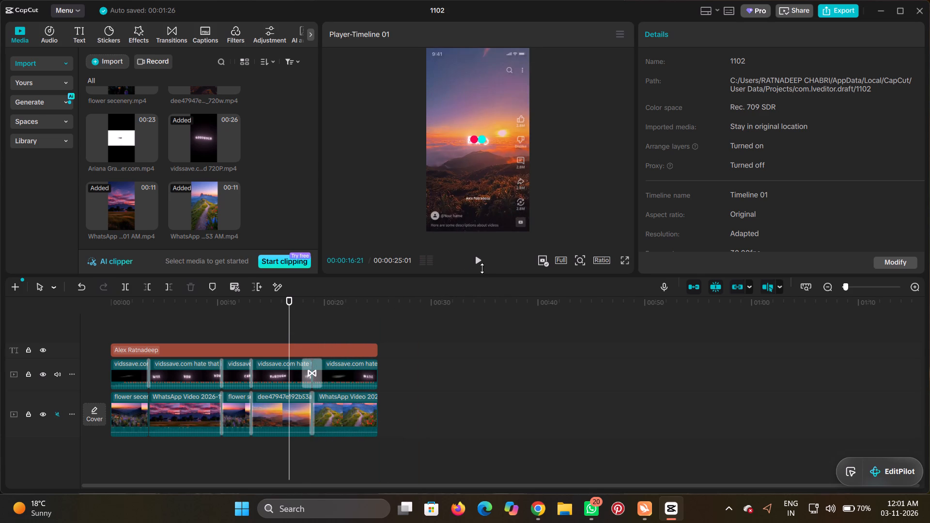
click(476, 258)
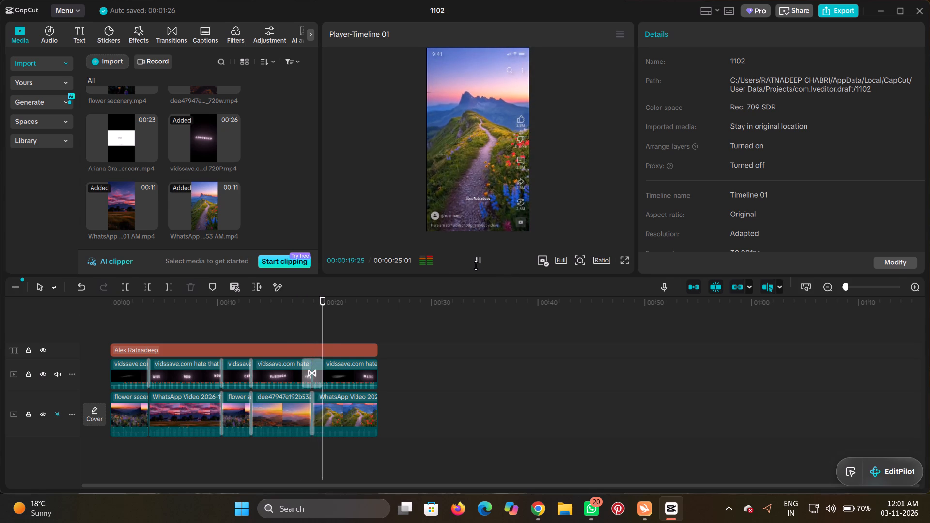
click(290, 316)
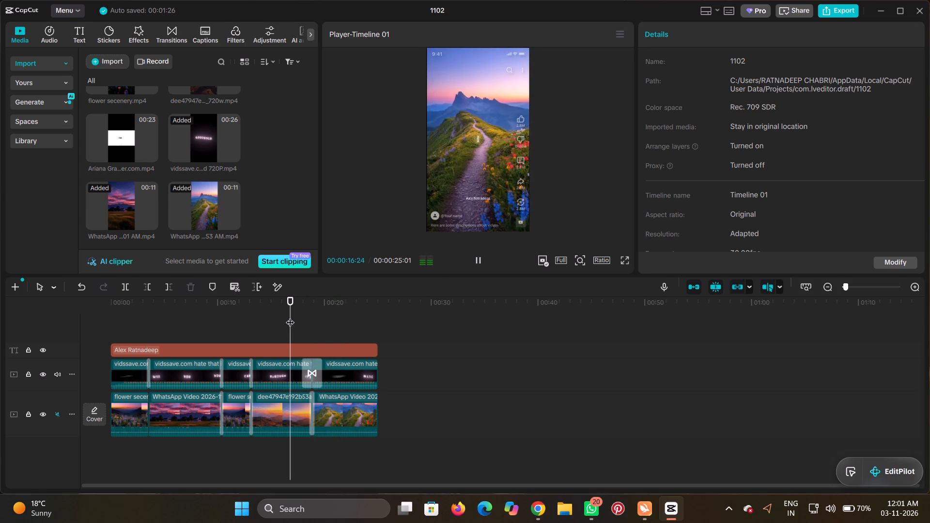
click(475, 262)
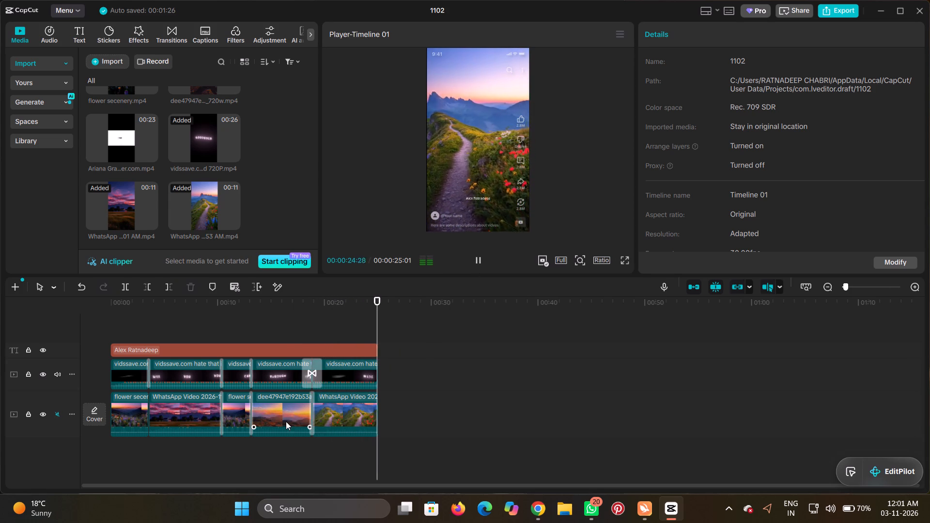
Look through the first scenery clip's basic, background removal, mask, retouch and colour adjustment settings for ways to improve the picture.
click(131, 407)
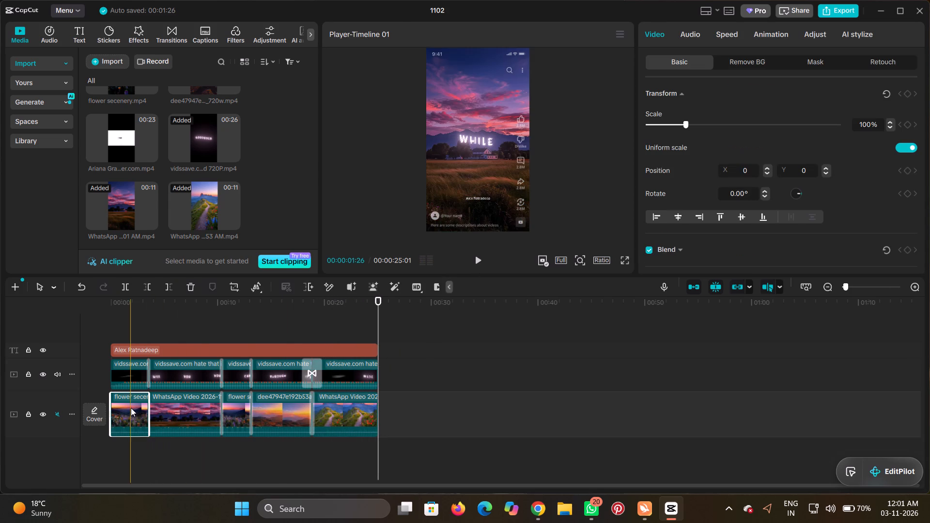
click(262, 34)
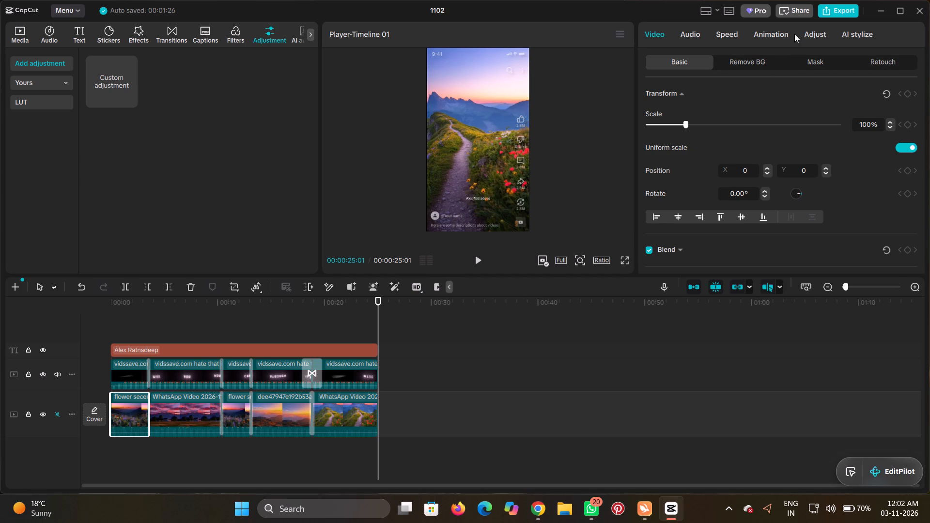
scroll(723, 156, down, 1)
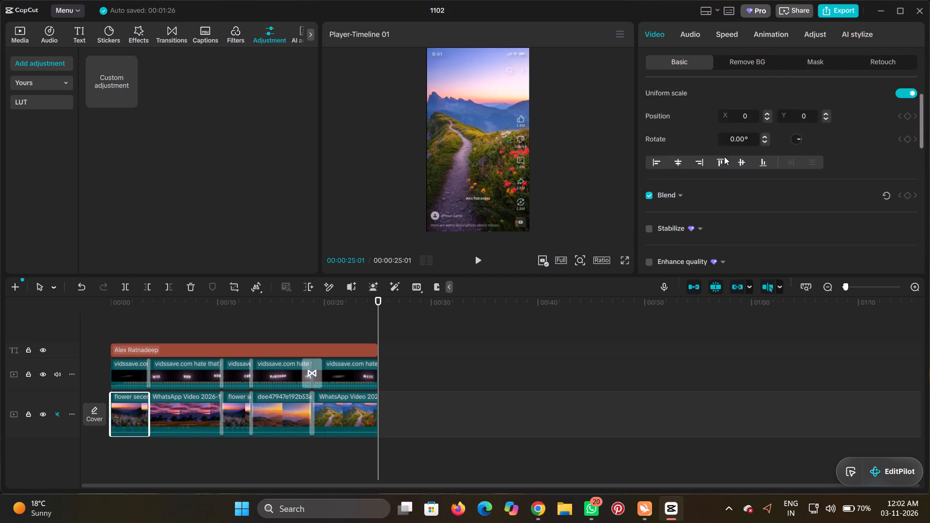
scroll(724, 156, down, 6)
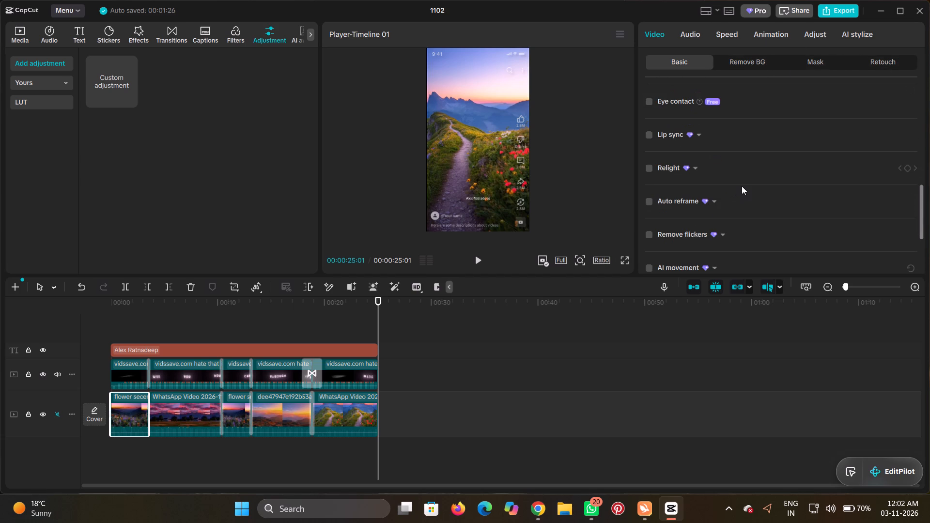
scroll(743, 186, down, 1)
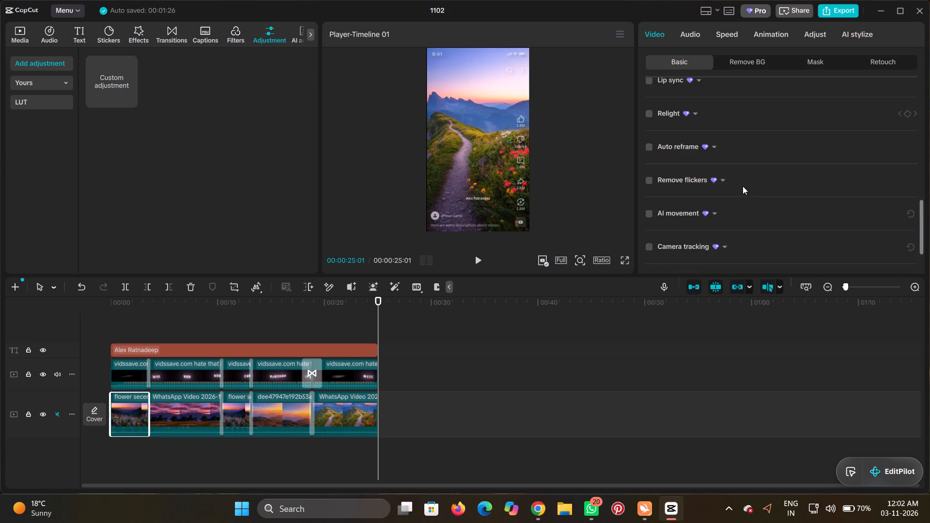
scroll(743, 187, down, 6)
scroll(739, 157, up, 3)
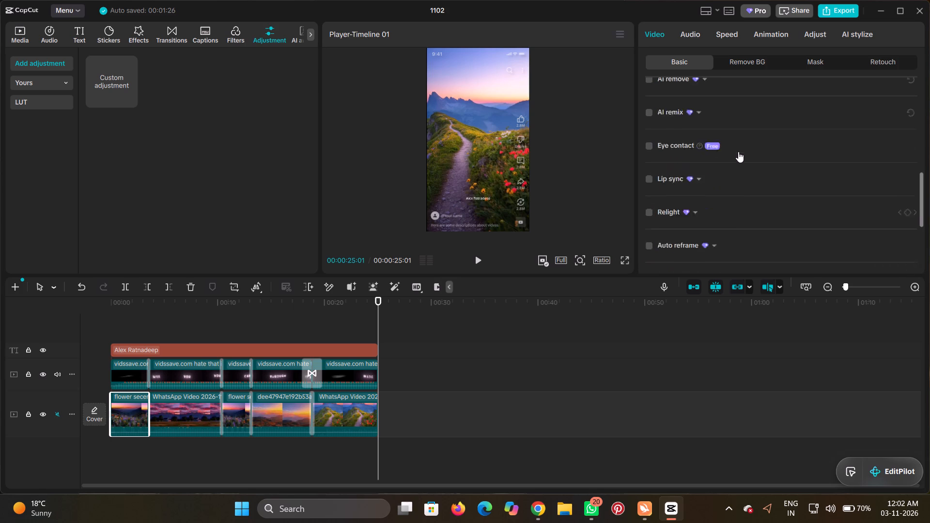
scroll(738, 152, up, 7)
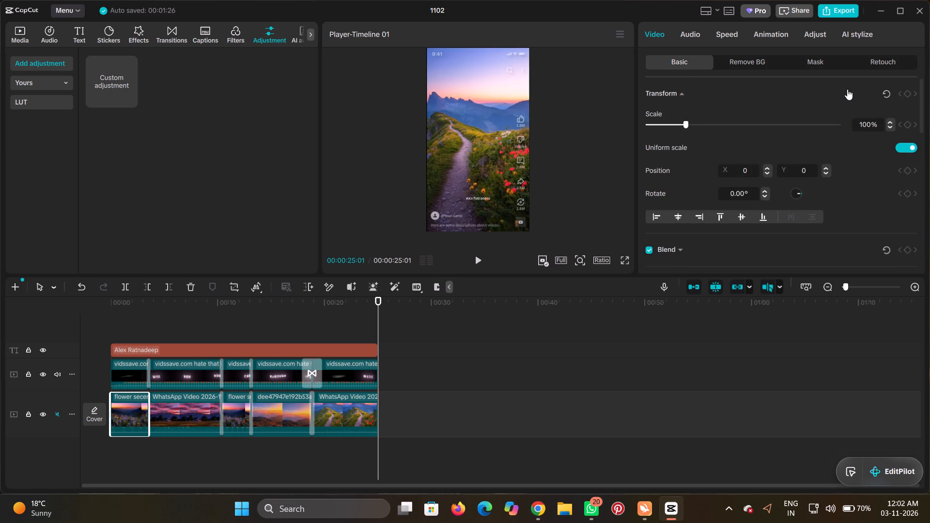
click(756, 61)
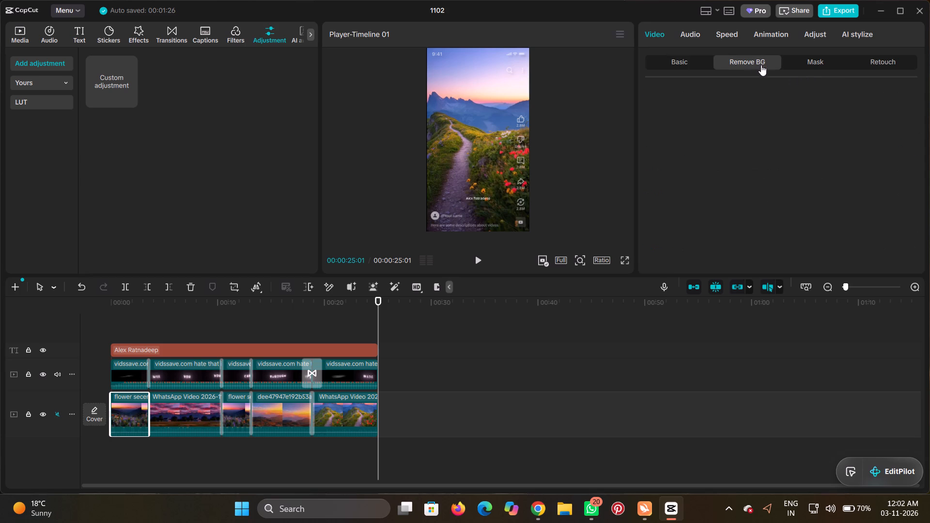
click(693, 66)
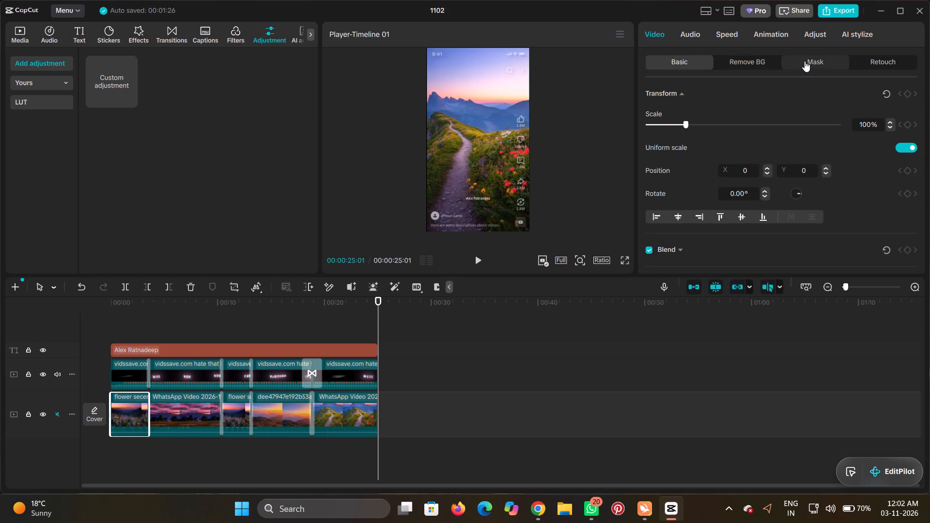
click(805, 61)
click(873, 63)
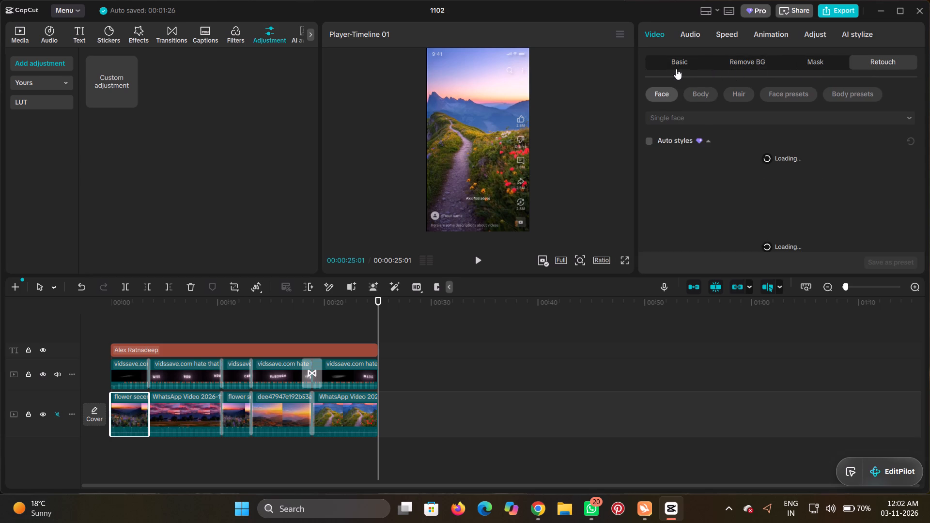
click(672, 54)
click(672, 65)
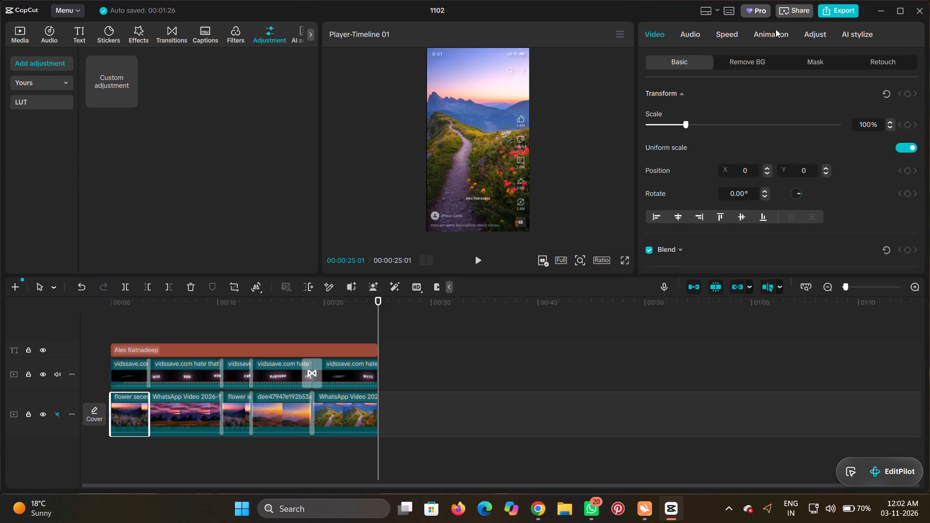
click(818, 33)
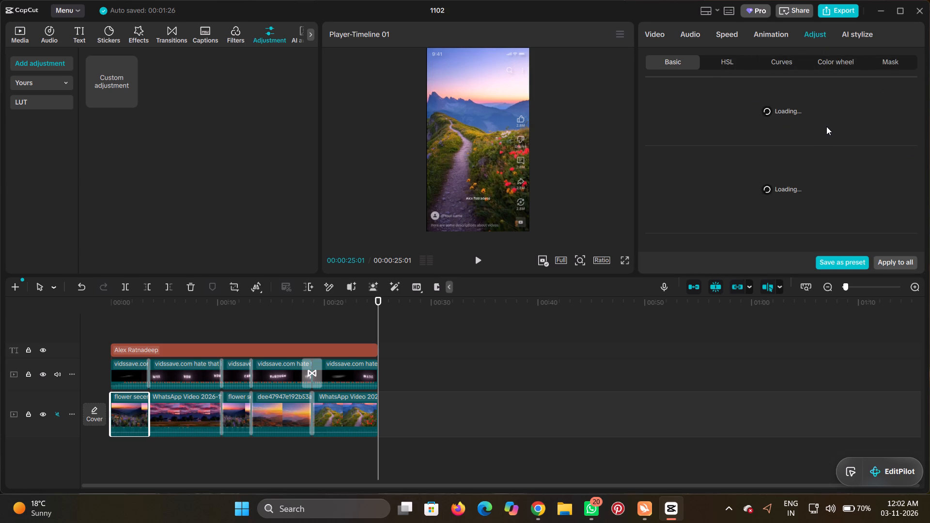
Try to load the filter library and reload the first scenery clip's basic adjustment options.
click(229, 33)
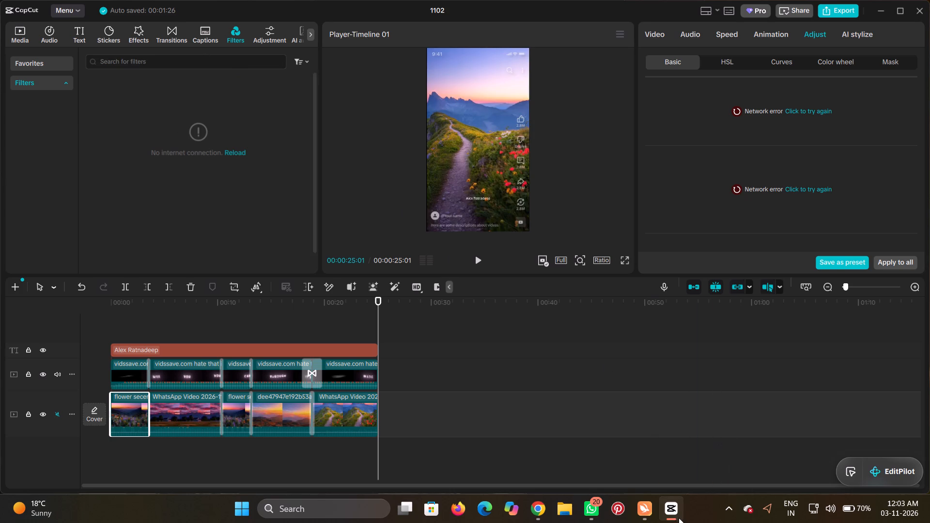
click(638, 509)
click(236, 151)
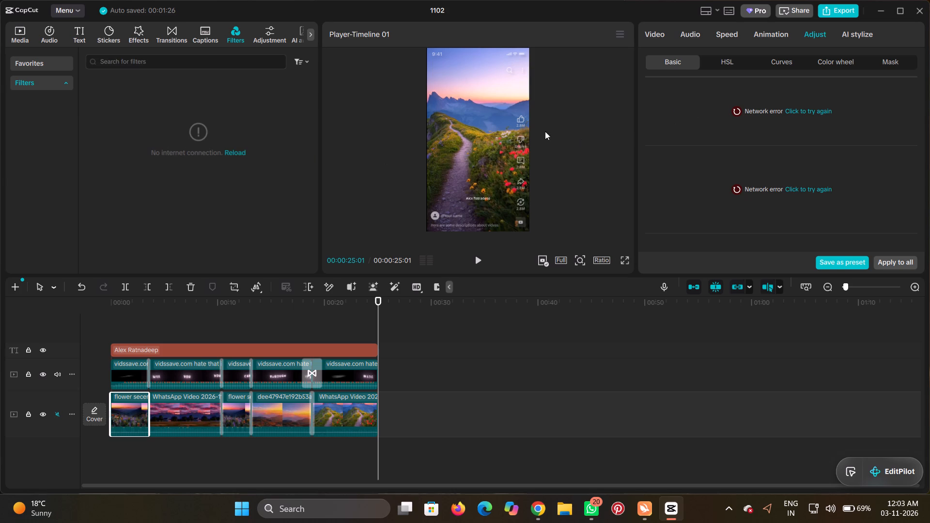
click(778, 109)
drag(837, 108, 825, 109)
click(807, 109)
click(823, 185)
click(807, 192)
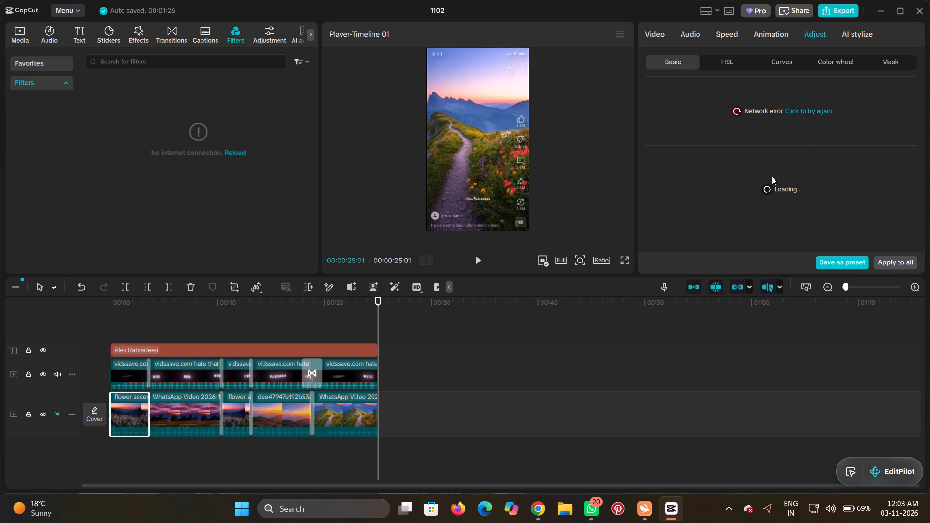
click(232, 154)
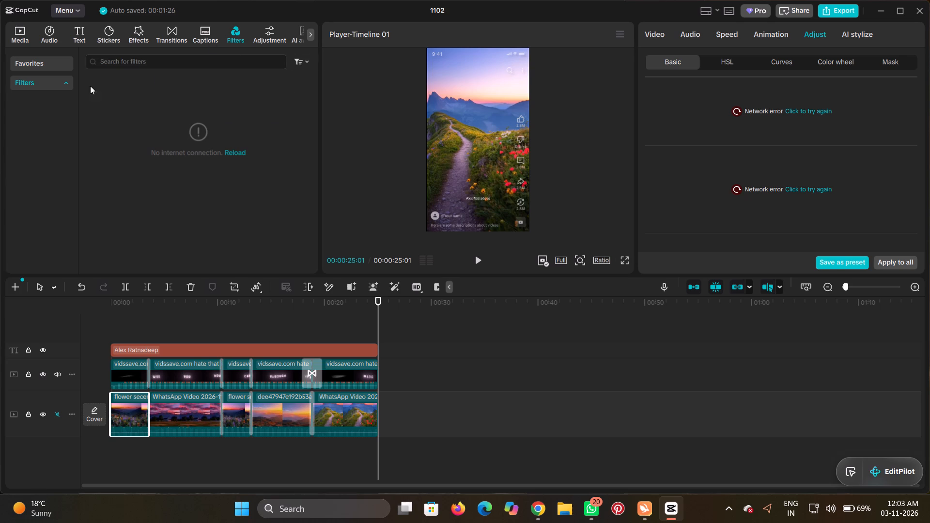
Restart CapCut and reopen project 1102.
click(920, 7)
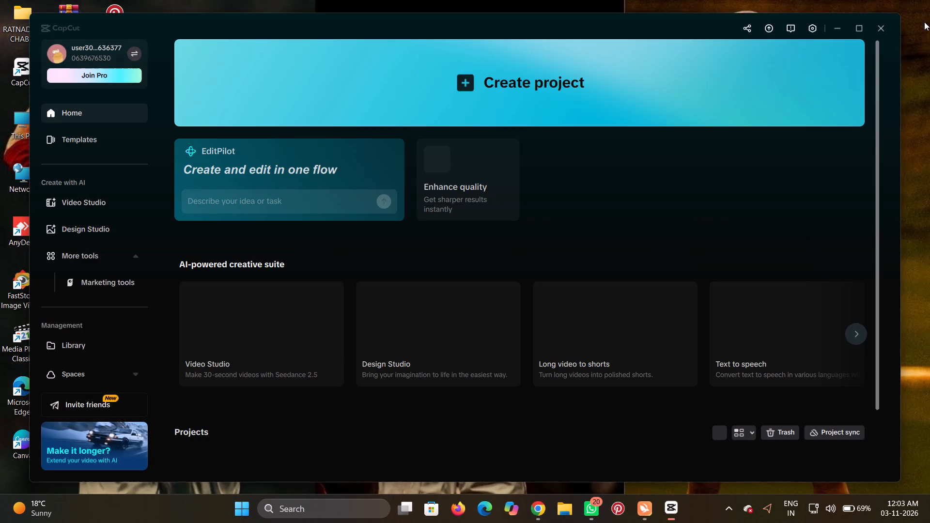
click(872, 32)
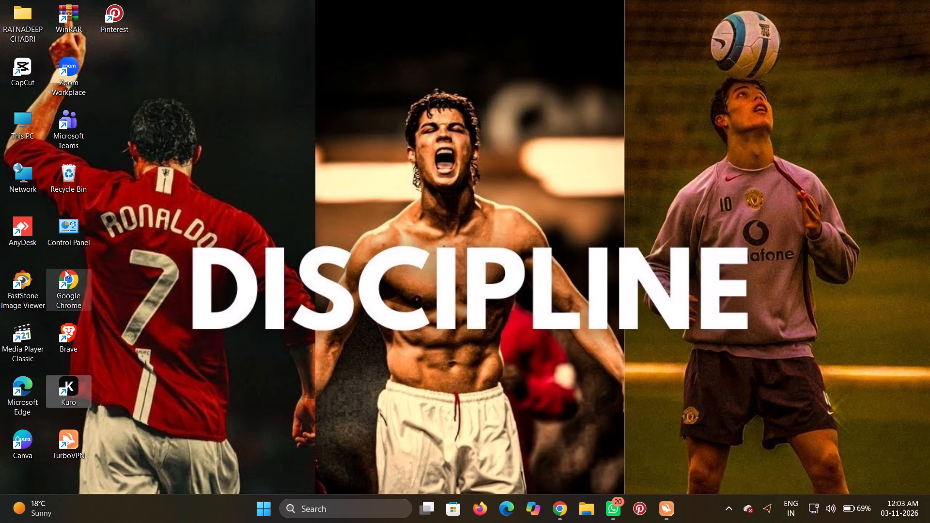
double_click(19, 68)
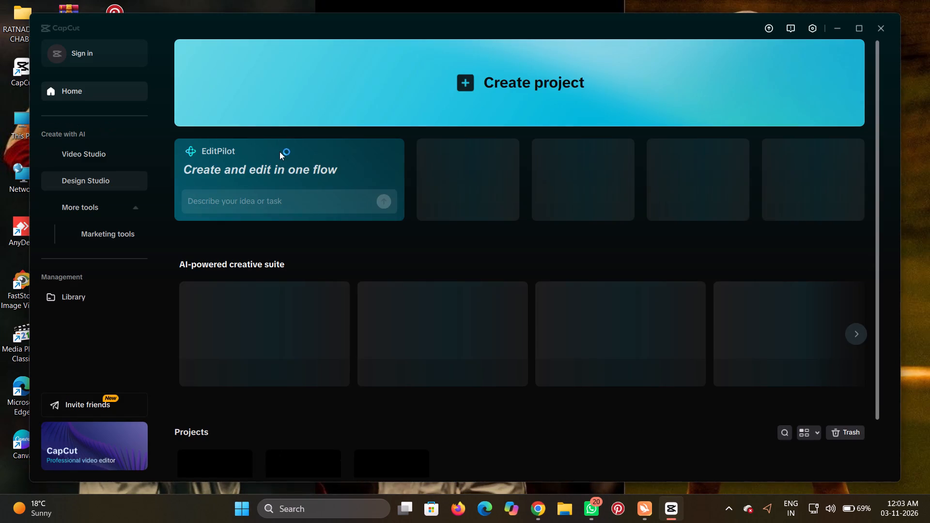
scroll(68, 386, down, 3)
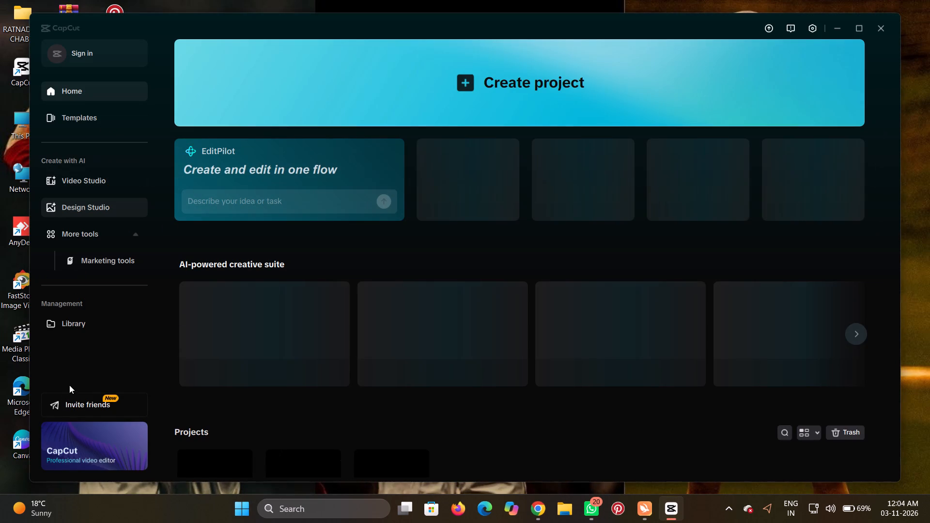
scroll(69, 385, down, 1)
scroll(258, 443, down, 3)
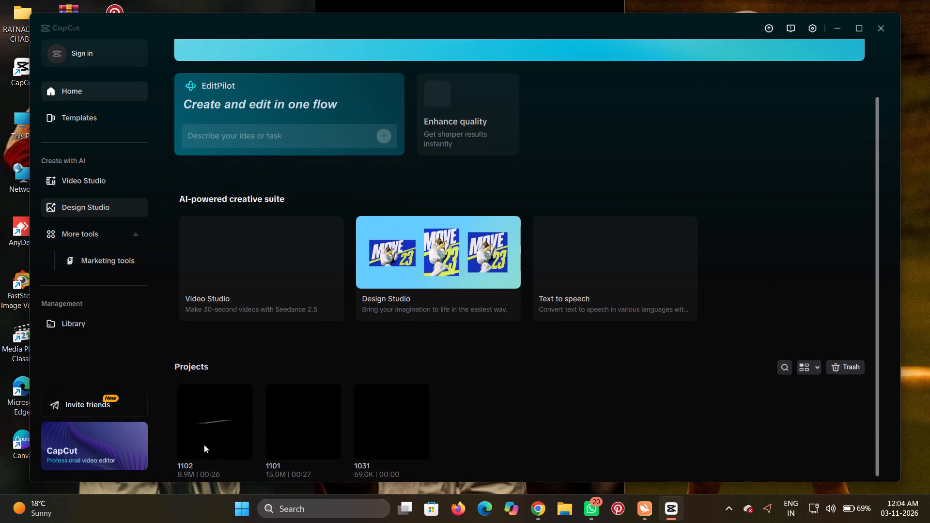
click(201, 444)
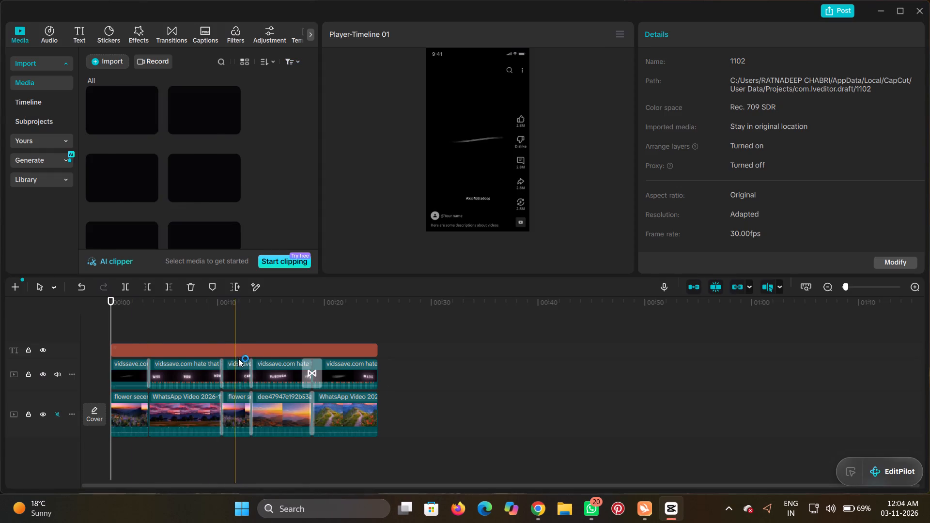
Play the reopened video from the 9-second mark to check the remaining scenery and lyrics.
click(207, 319)
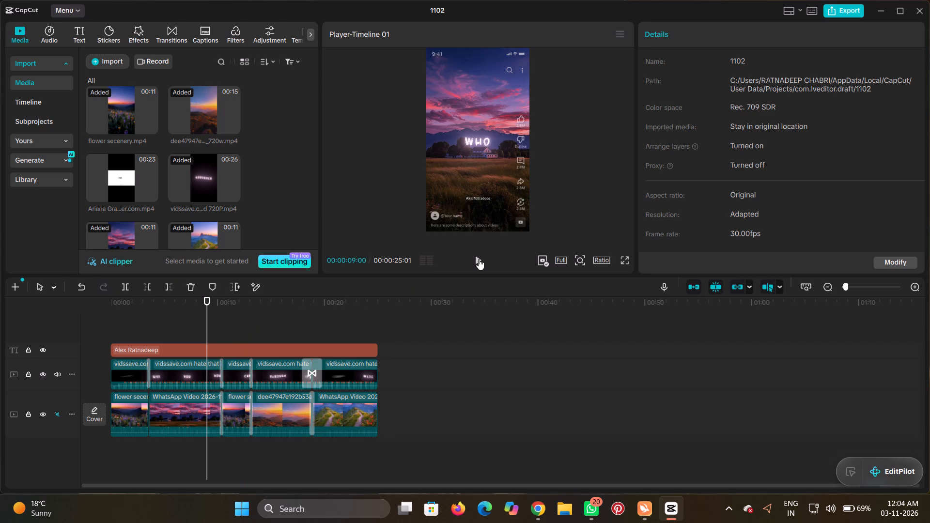
click(479, 259)
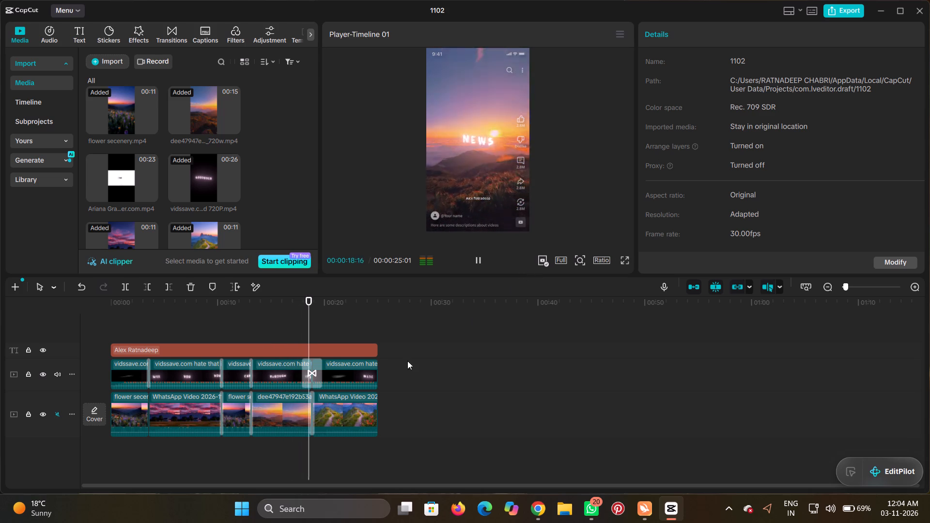
Check the last scenery clip's basic colour adjustment options and the filter library for ways to improve the picture.
click(271, 401)
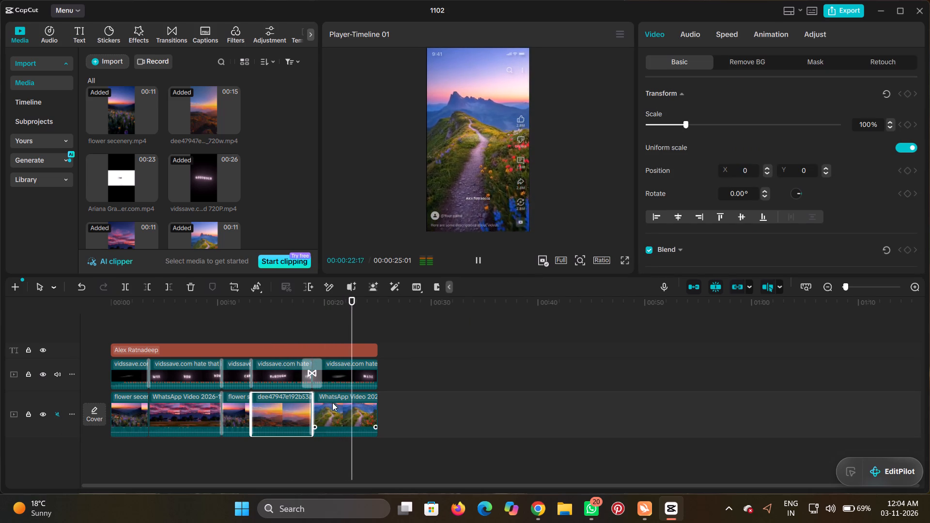
click(337, 415)
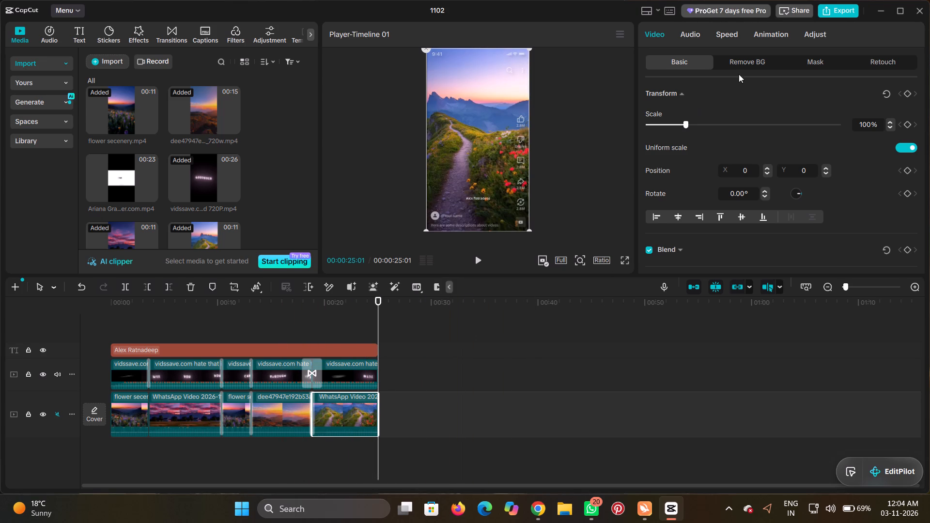
click(815, 31)
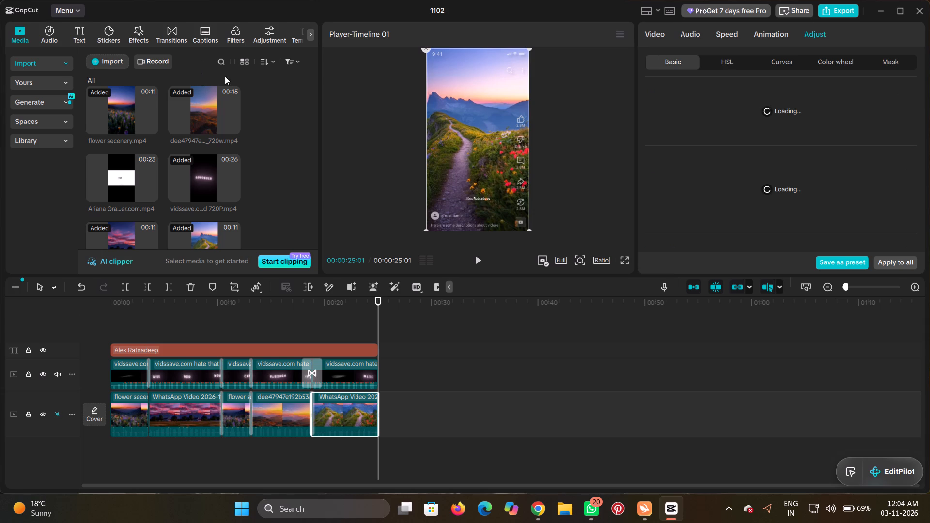
click(227, 31)
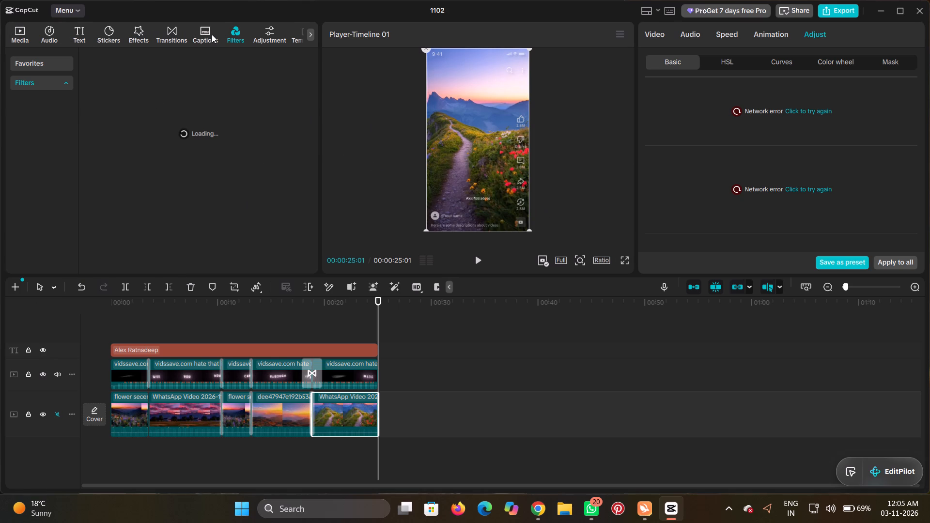
Add a custom adjustment layer at the start of the timeline, on its own track above the name text.
click(277, 33)
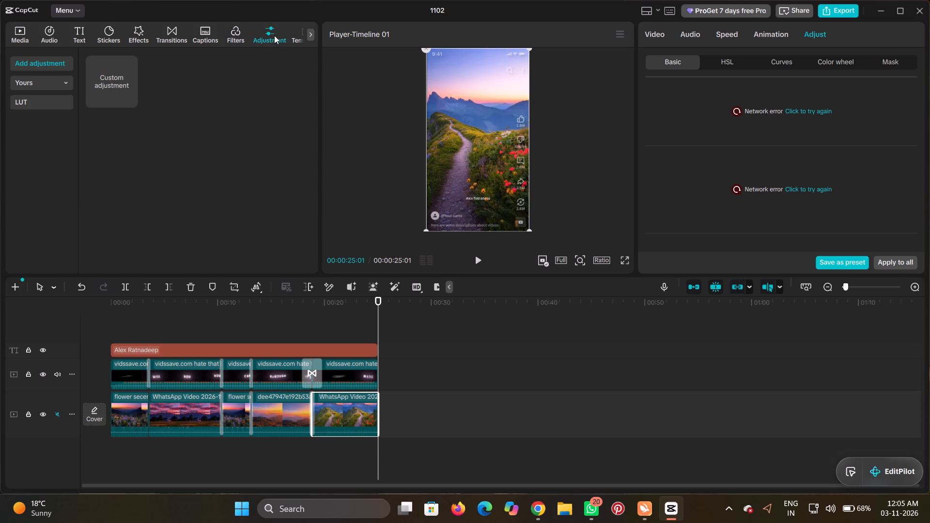
click(119, 90)
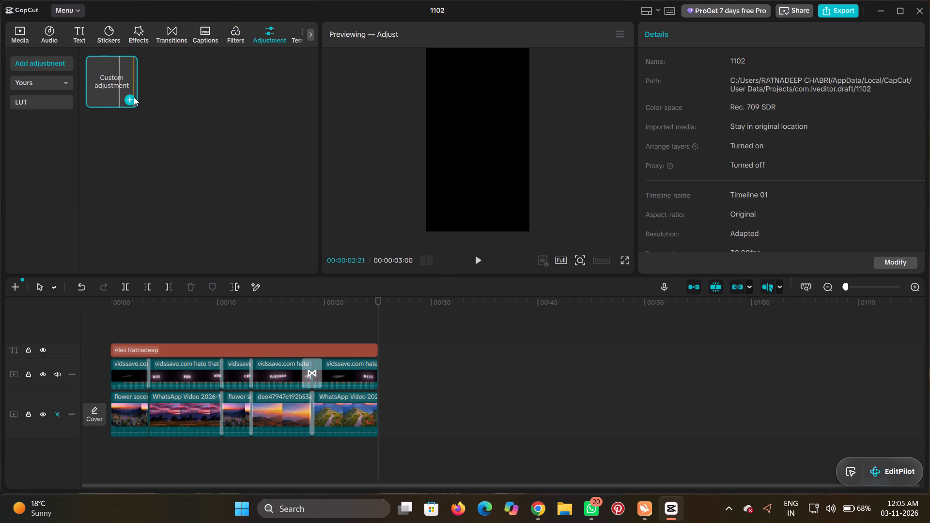
drag(126, 97, 145, 151)
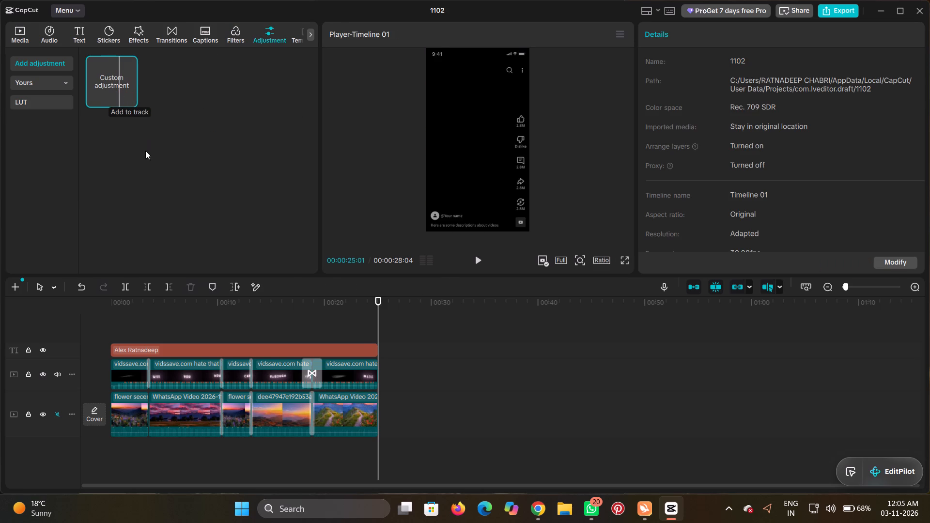
drag(145, 151, 149, 321)
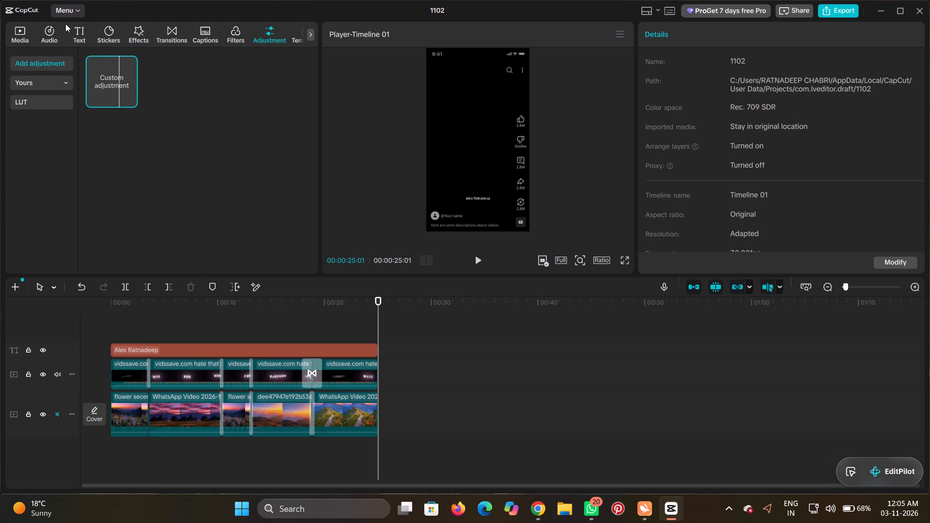
drag(108, 74, 129, 324)
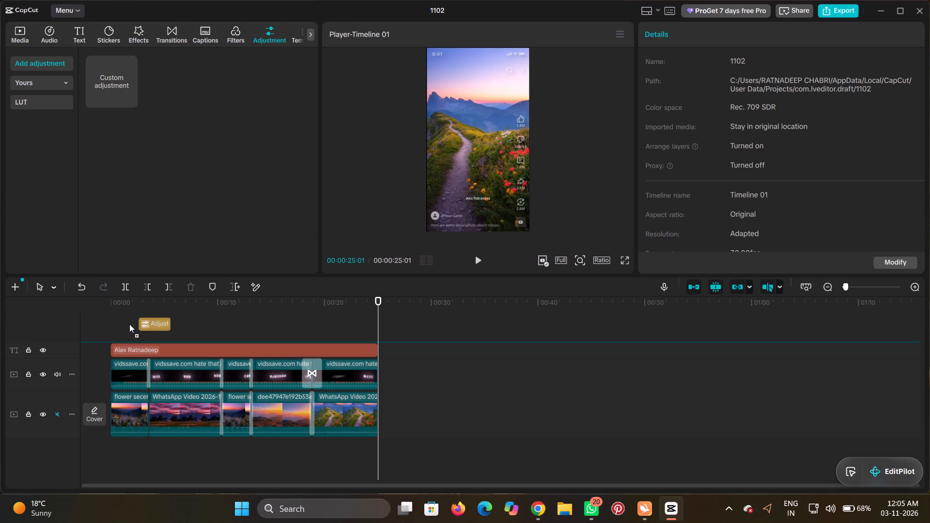
drag(129, 324, 106, 321)
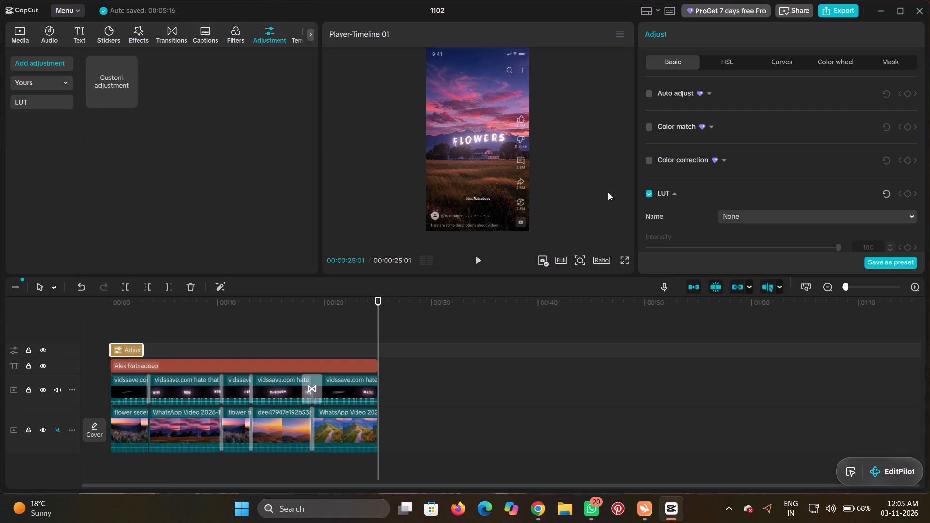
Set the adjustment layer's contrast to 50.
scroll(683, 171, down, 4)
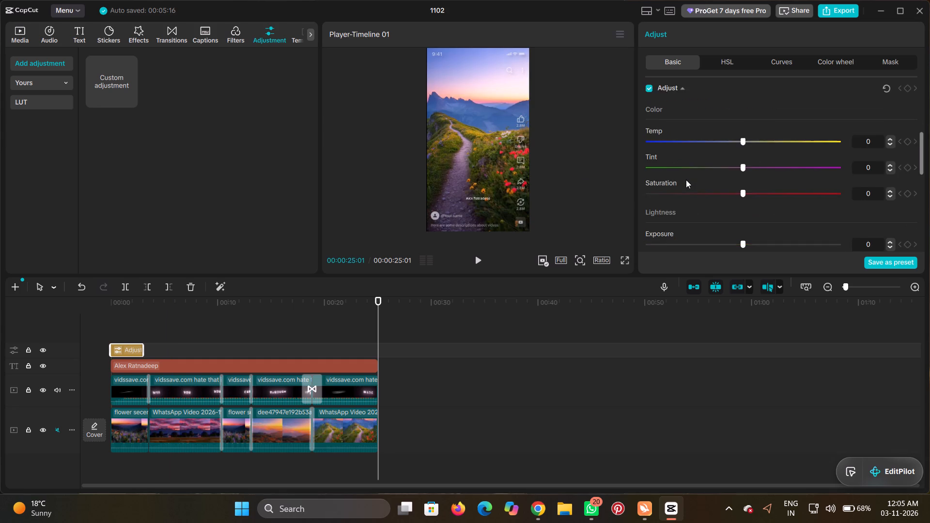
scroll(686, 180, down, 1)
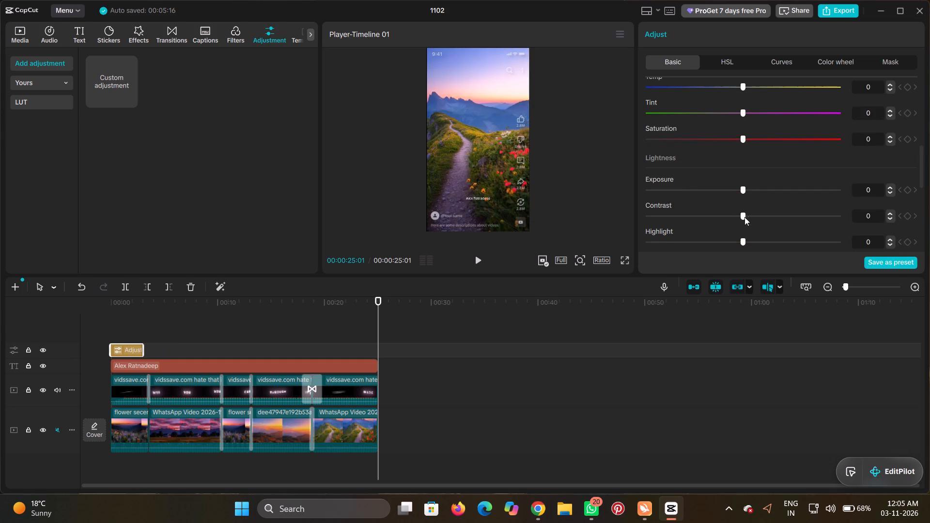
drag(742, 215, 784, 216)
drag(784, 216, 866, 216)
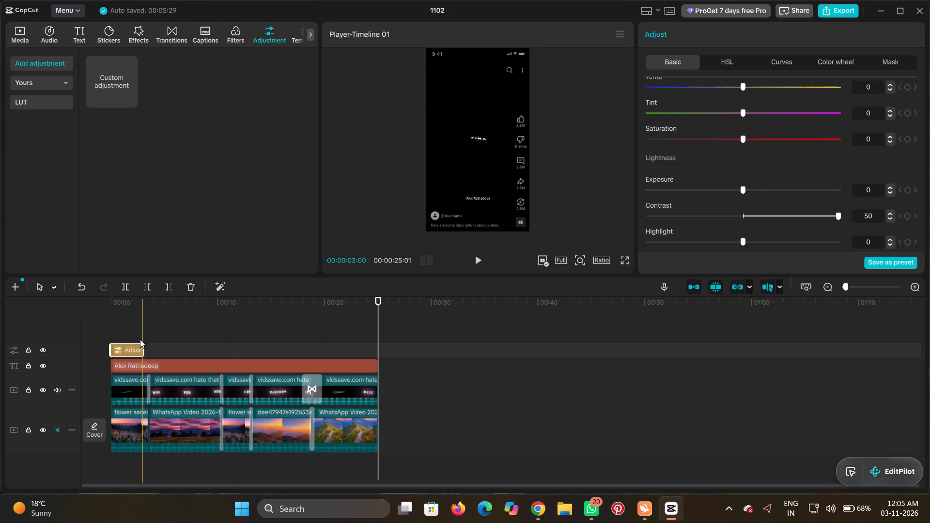
Extend the adjustment layer to the end of the video so that it covers all the clips.
drag(143, 349, 285, 357)
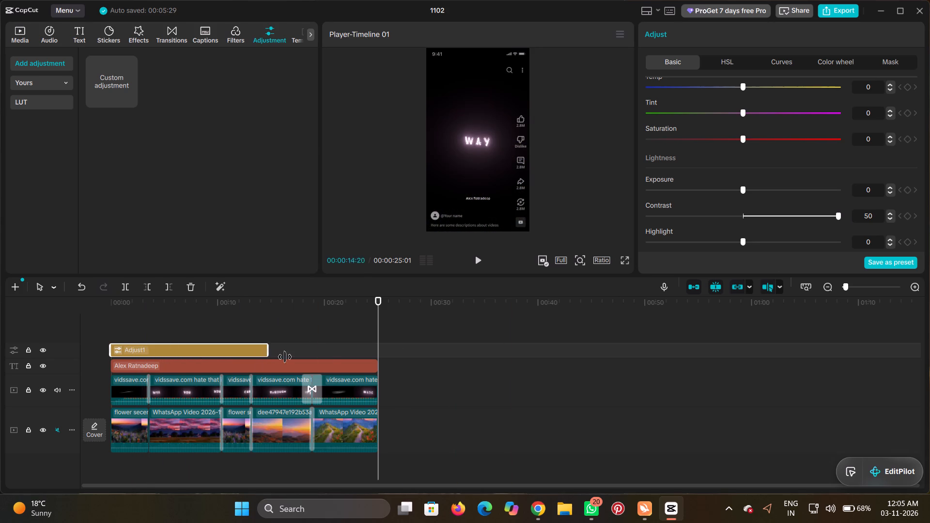
drag(285, 357, 374, 360)
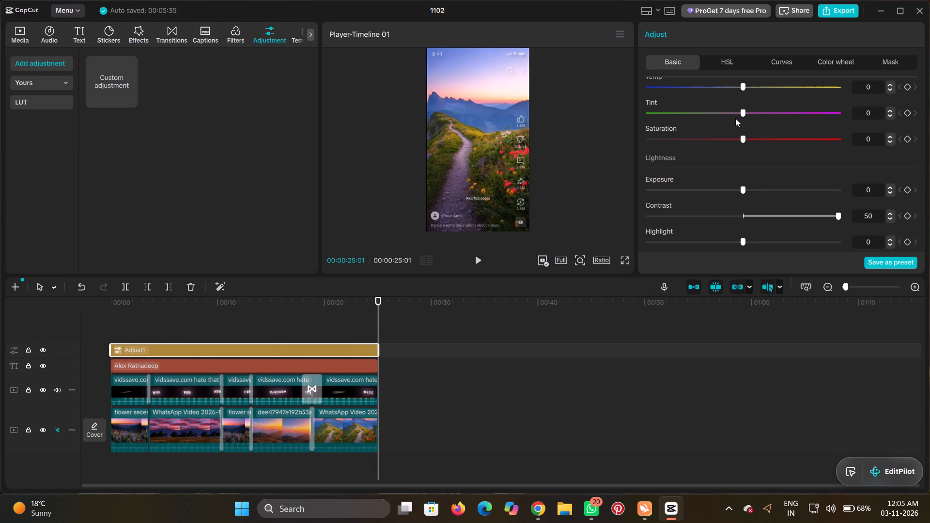
Set the adjustment layer's contrast to 22 and its exposure to 6.
click(792, 212)
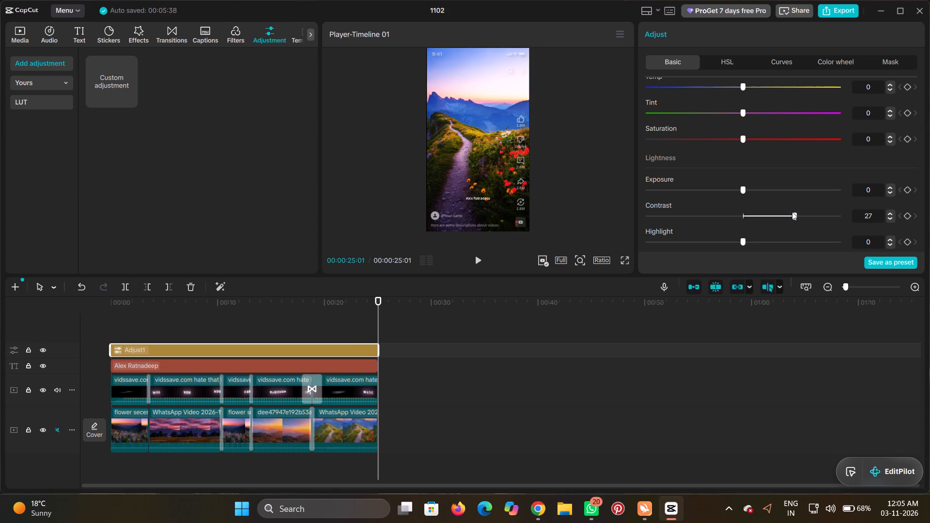
drag(792, 212, 745, 213)
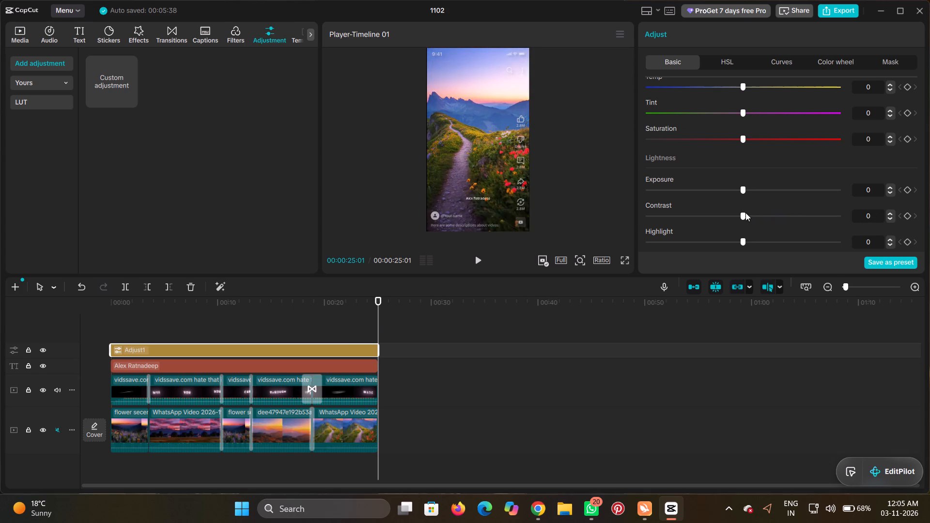
drag(745, 213, 787, 201)
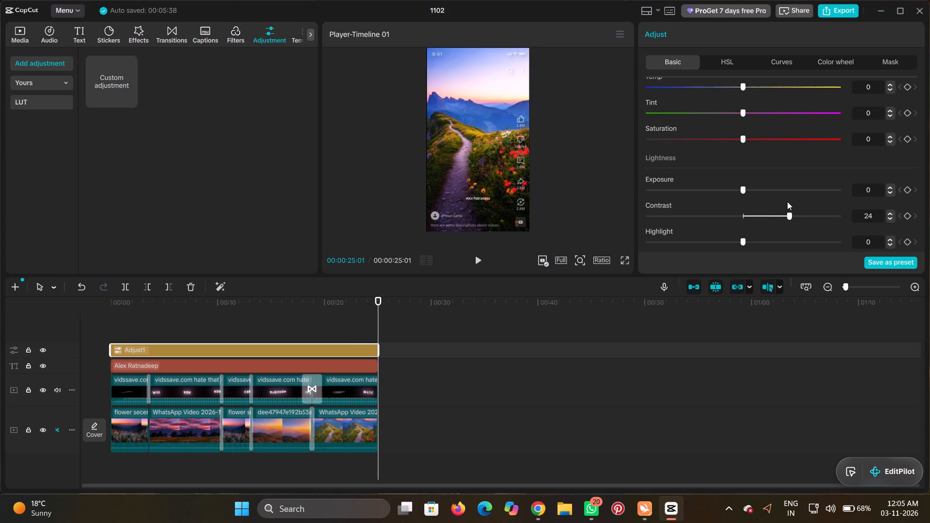
drag(787, 201, 783, 201)
drag(740, 187, 754, 189)
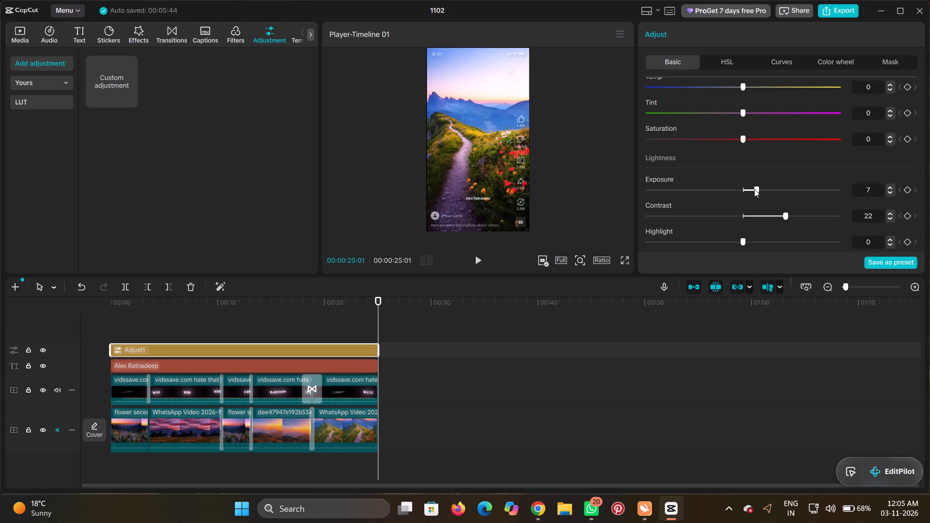
drag(754, 189, 757, 188)
drag(757, 188, 752, 186)
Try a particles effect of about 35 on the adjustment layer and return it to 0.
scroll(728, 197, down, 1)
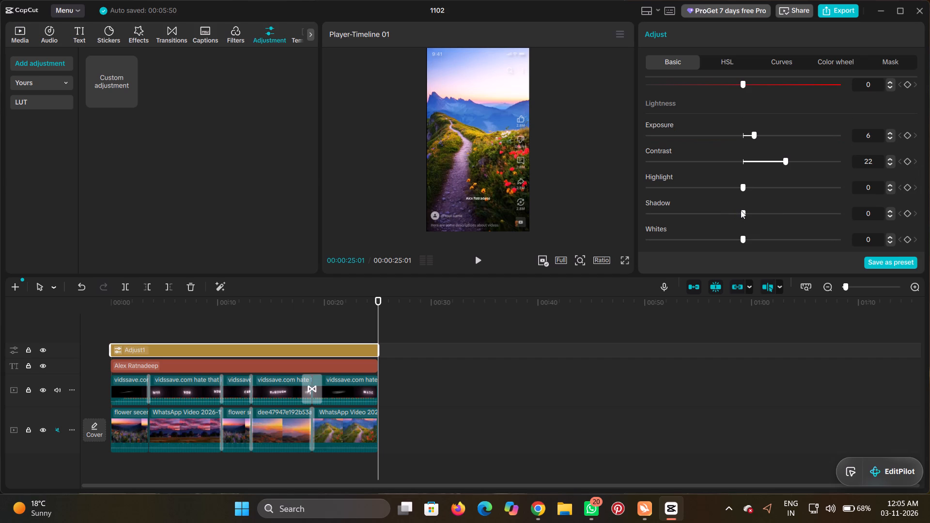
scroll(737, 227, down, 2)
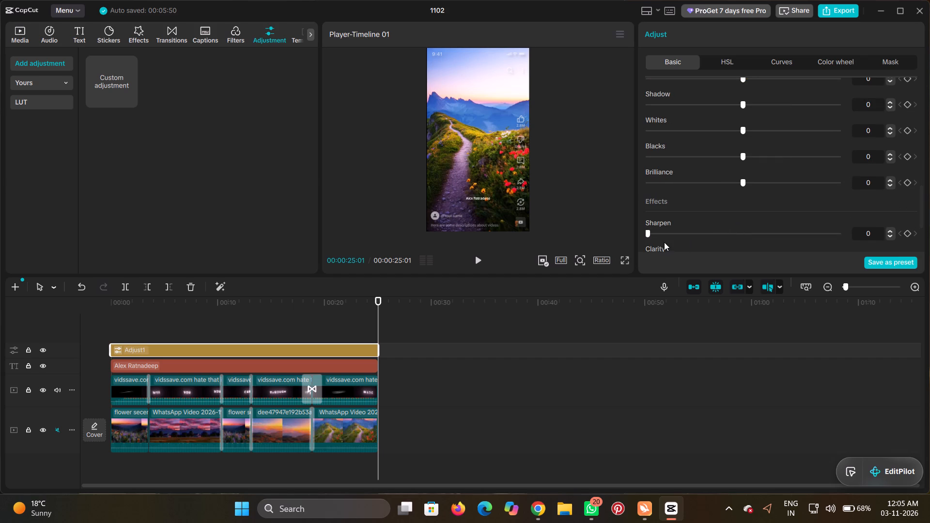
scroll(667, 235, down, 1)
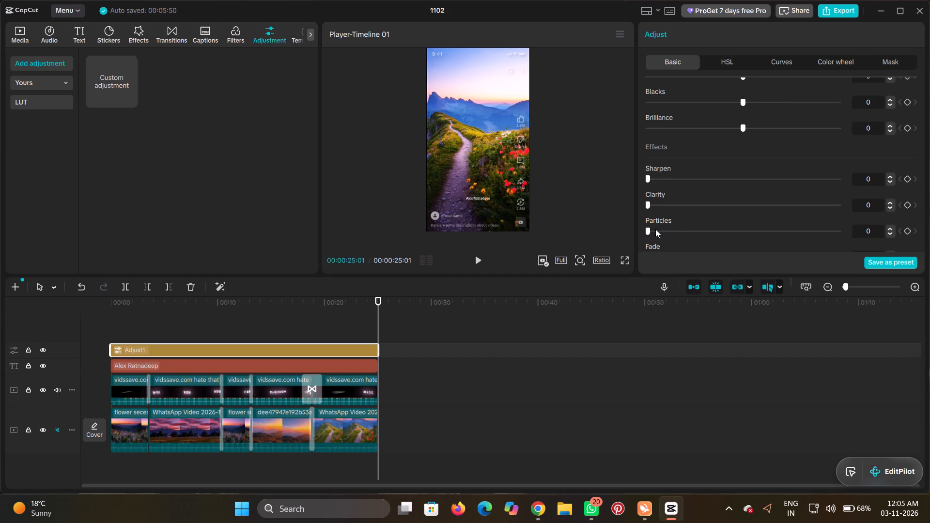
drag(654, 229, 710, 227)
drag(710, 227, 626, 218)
Look over the remaining lightness and effect settings and set the adjustment layer's vignette to -3.
scroll(673, 186, down, 1)
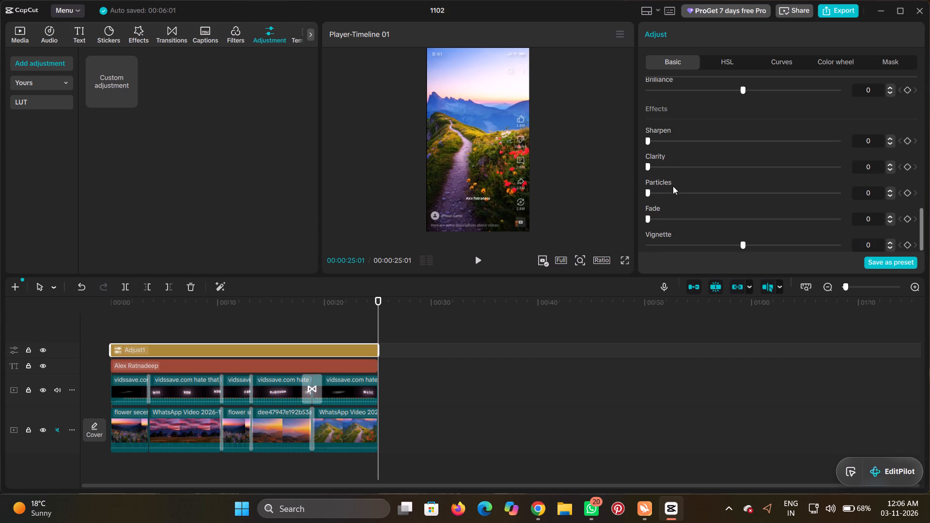
scroll(673, 188, down, 3)
scroll(678, 161, up, 2)
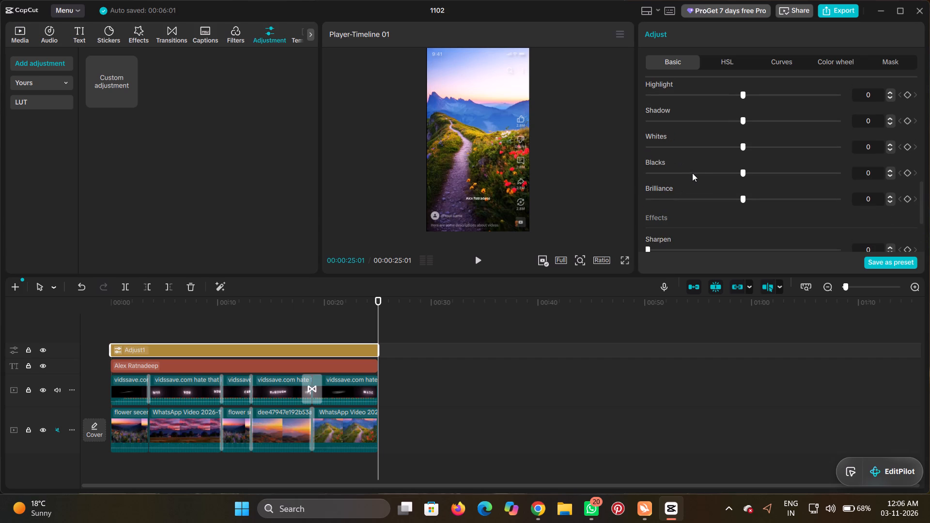
scroll(702, 174, up, 3)
scroll(702, 174, down, 5)
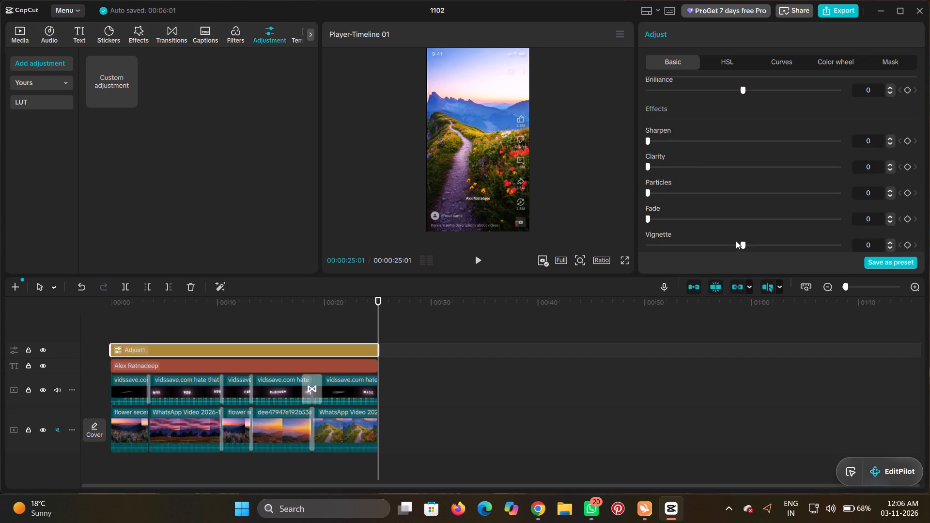
click(743, 243)
Try stronger saturation on the adjustment layer and settle on a value of 5.
scroll(657, 160, up, 3)
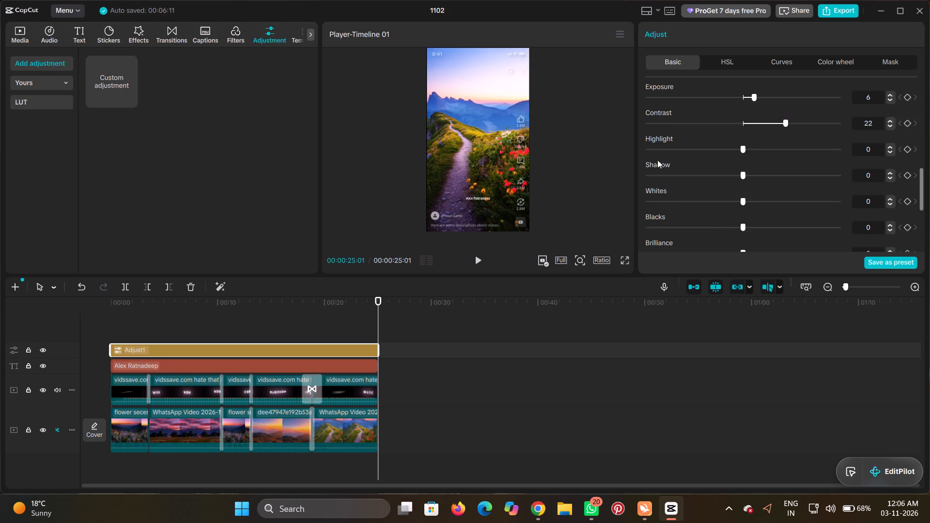
scroll(677, 147, up, 2)
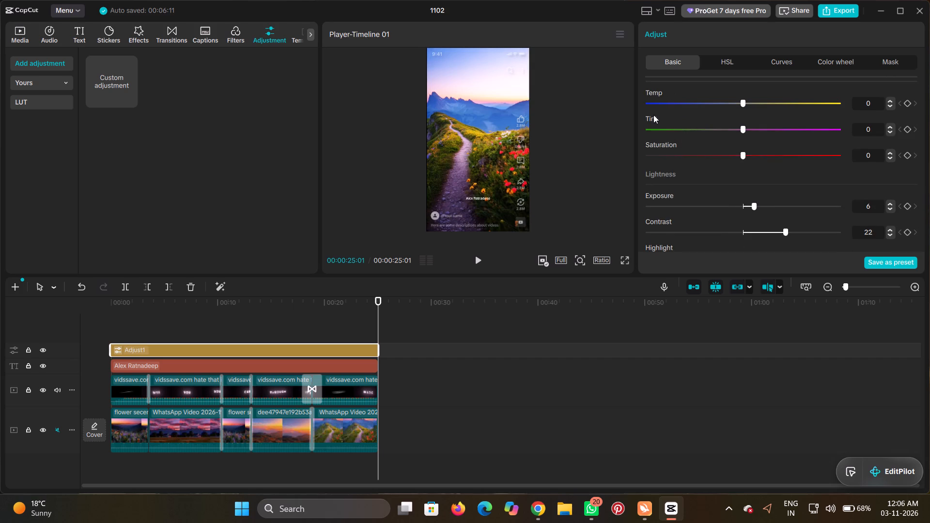
drag(741, 157, 746, 155)
drag(746, 155, 771, 152)
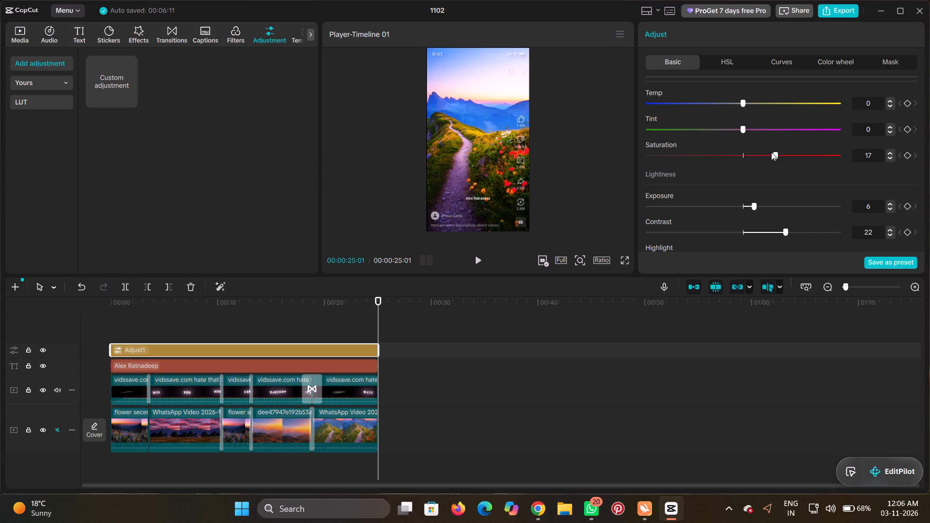
drag(771, 152, 750, 149)
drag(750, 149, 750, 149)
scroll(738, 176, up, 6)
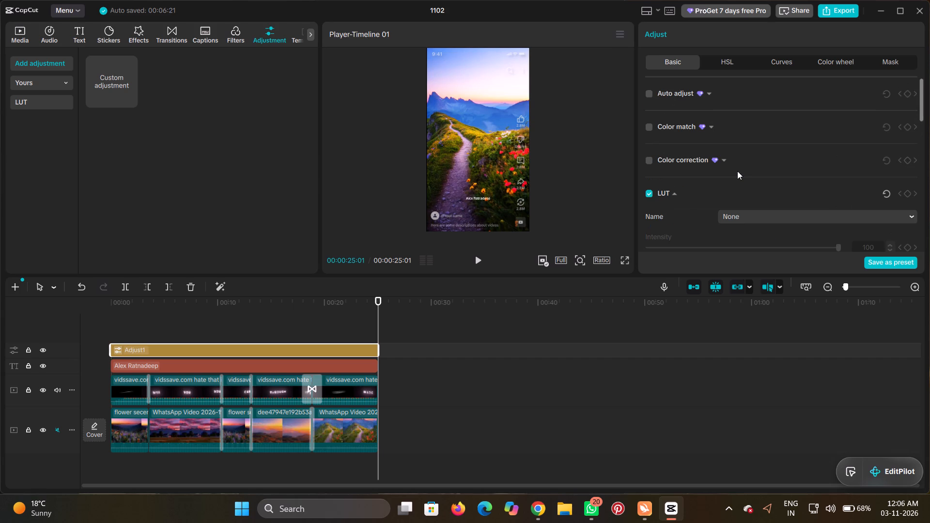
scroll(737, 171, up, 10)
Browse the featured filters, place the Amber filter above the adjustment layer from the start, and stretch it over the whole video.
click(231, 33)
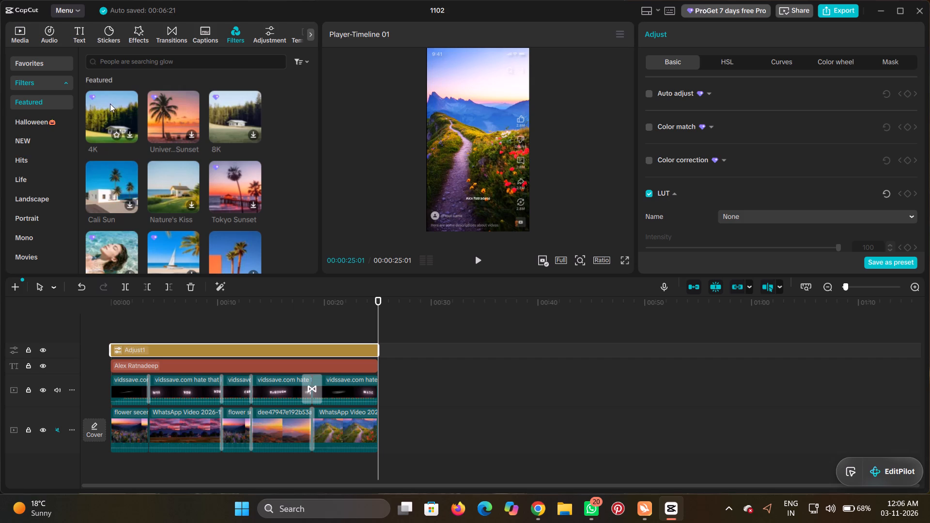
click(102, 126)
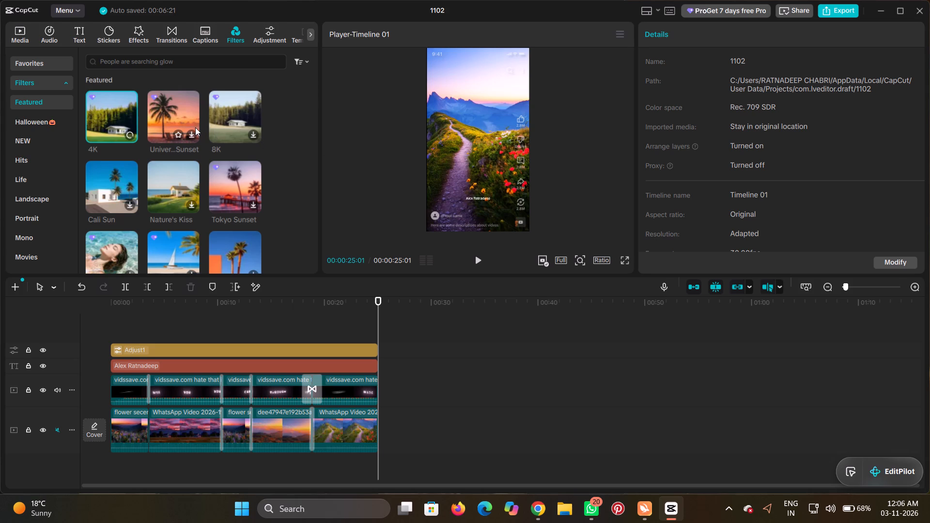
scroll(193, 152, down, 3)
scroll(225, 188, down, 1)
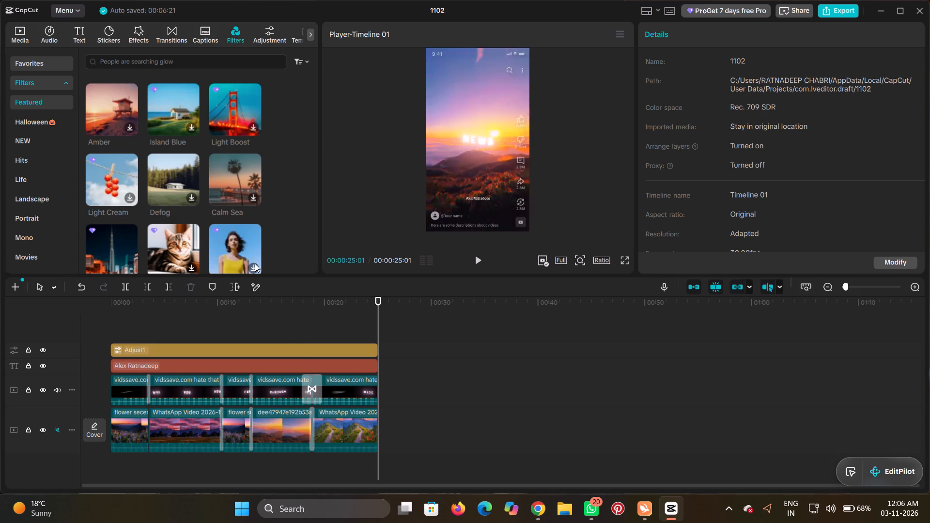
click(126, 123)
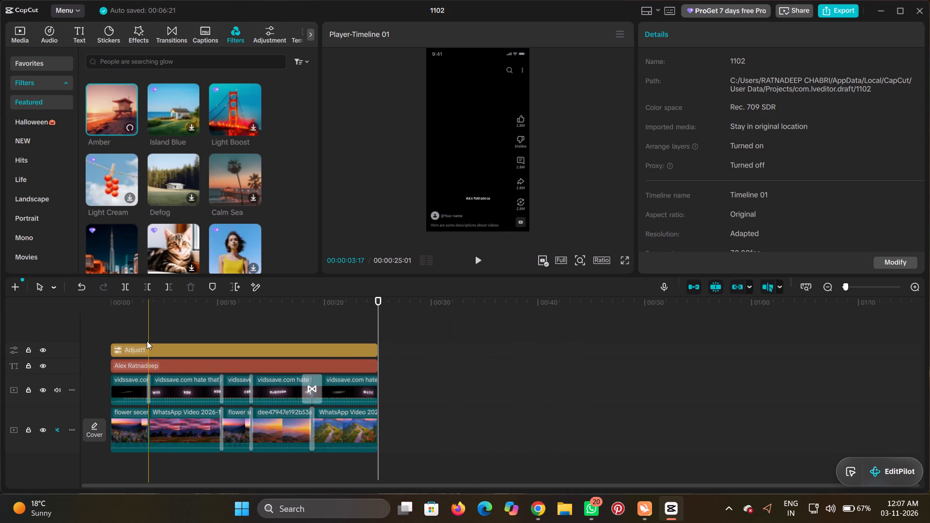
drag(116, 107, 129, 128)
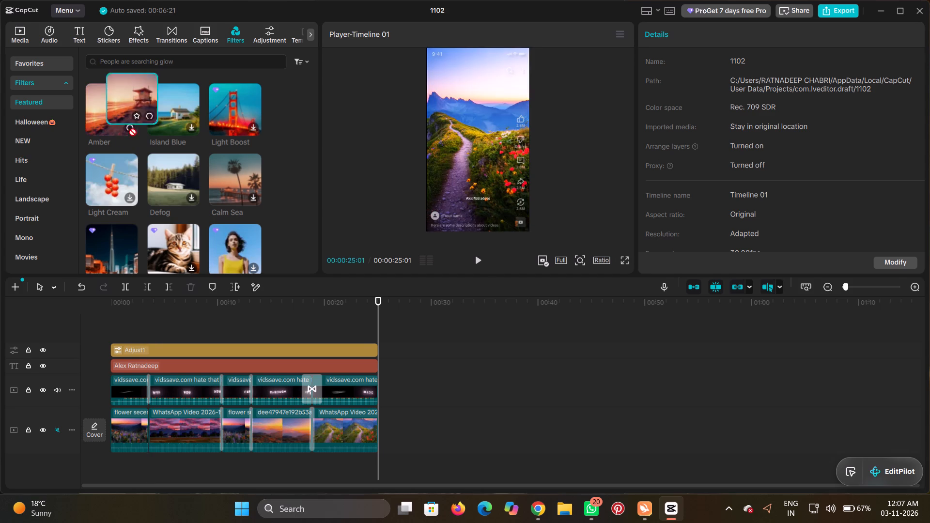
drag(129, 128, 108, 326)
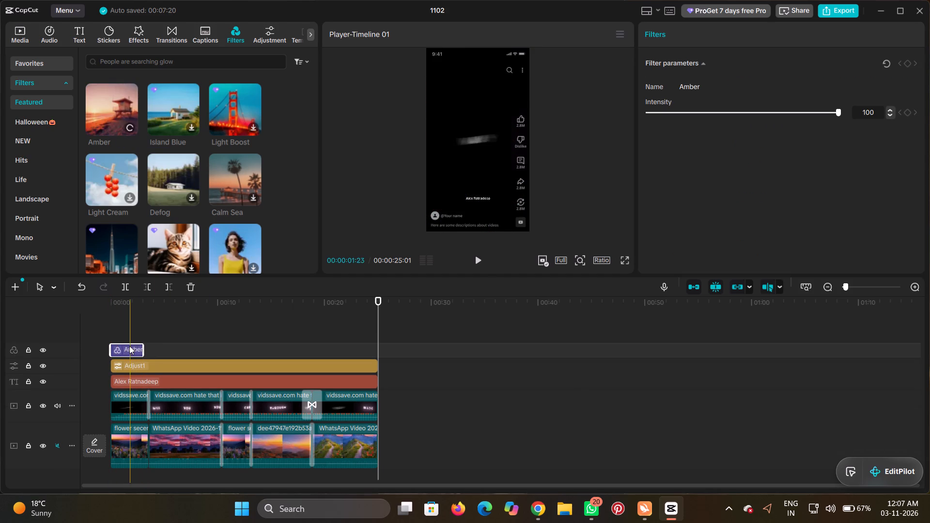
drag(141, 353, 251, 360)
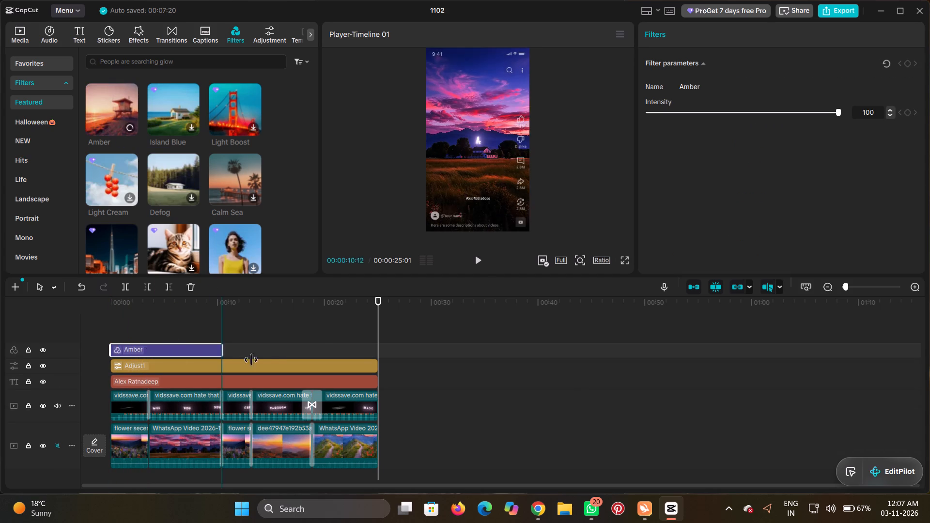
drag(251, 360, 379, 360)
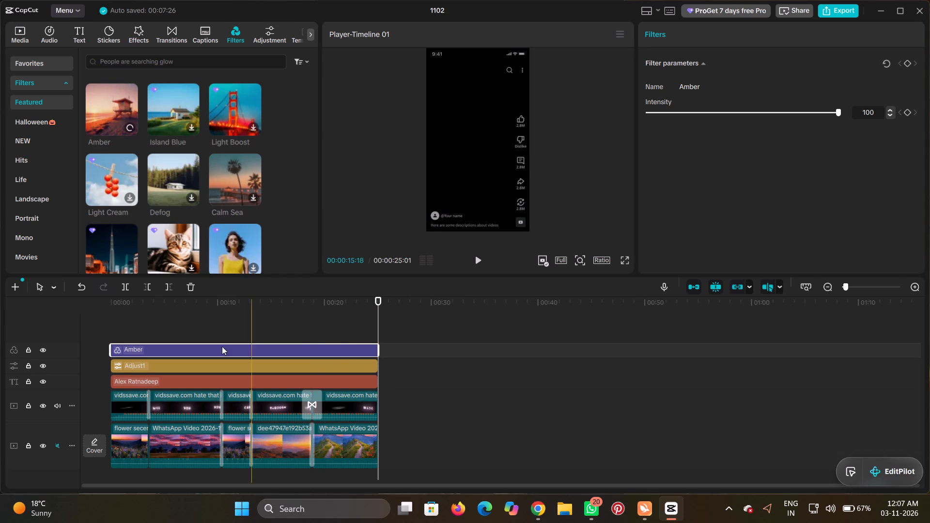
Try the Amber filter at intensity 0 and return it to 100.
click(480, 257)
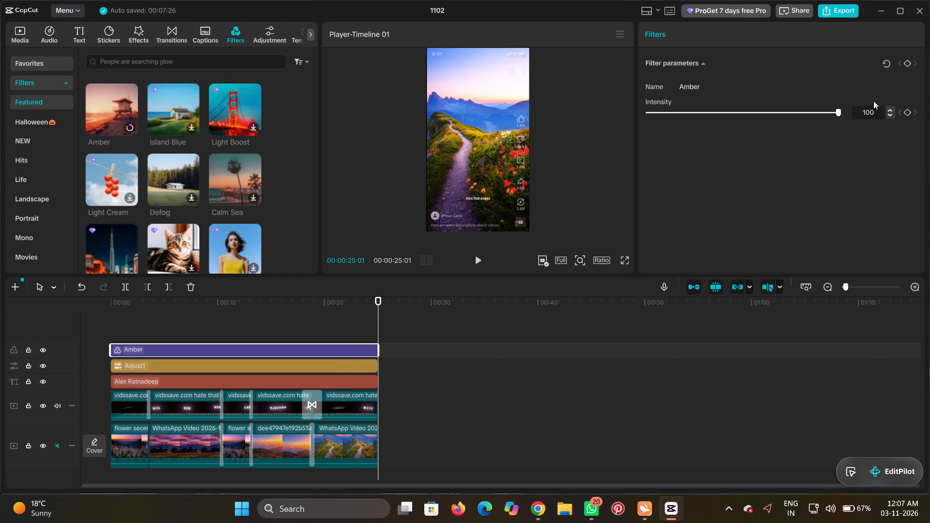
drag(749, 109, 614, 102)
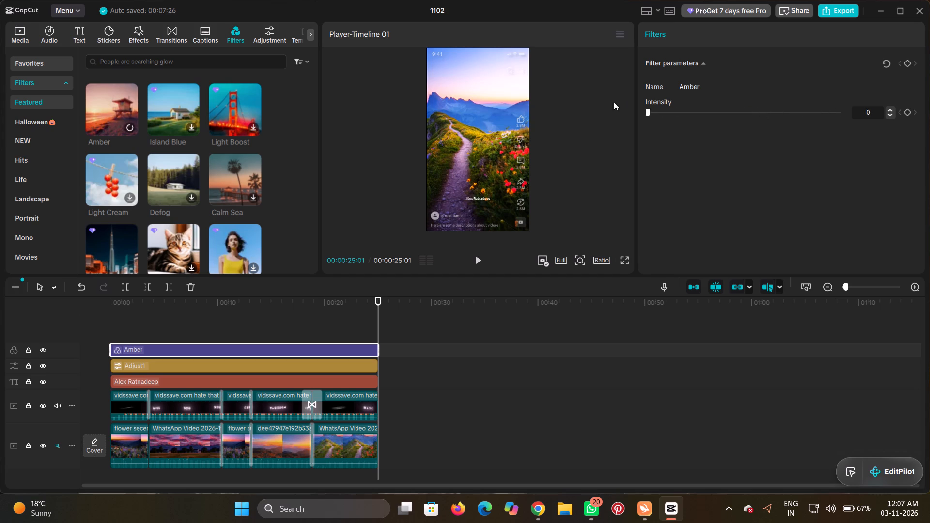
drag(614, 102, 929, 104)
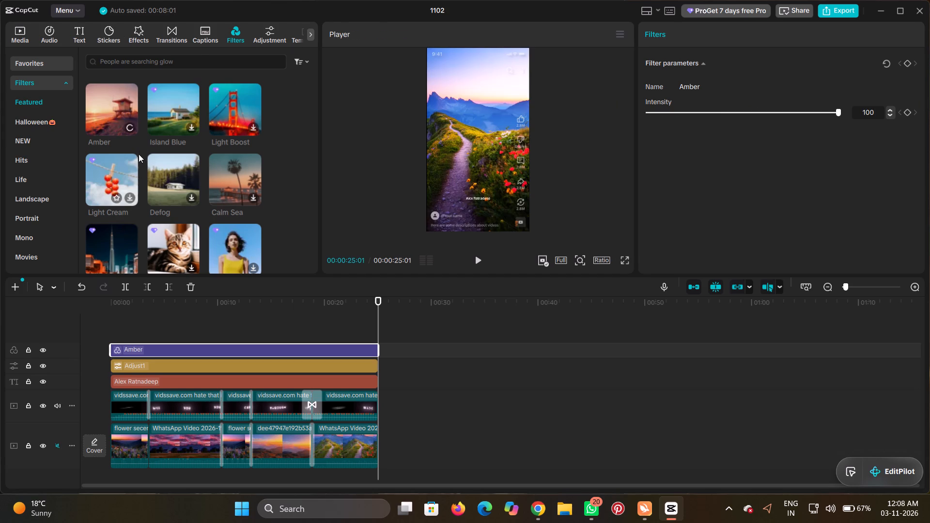
Place the featured 4K filter on its own track above the Amber filter, near the beginning of the video.
scroll(139, 151, up, 5)
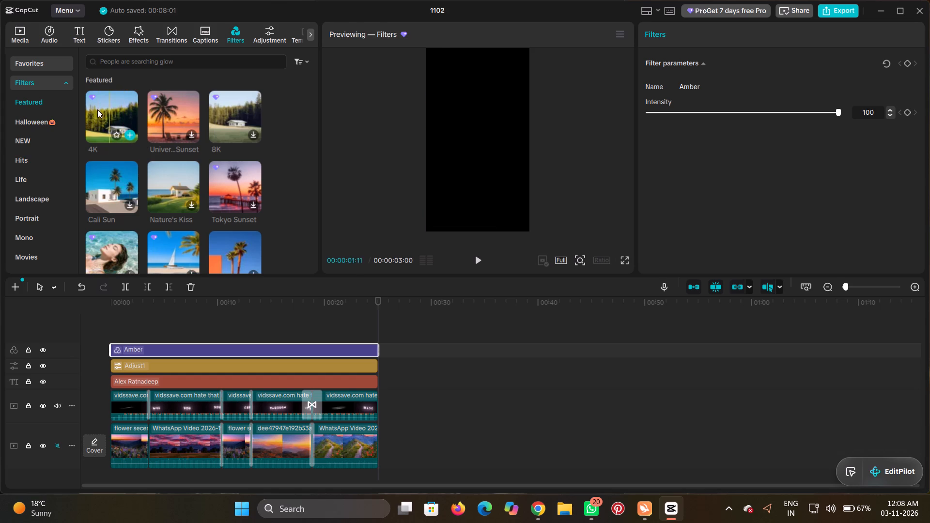
click(231, 325)
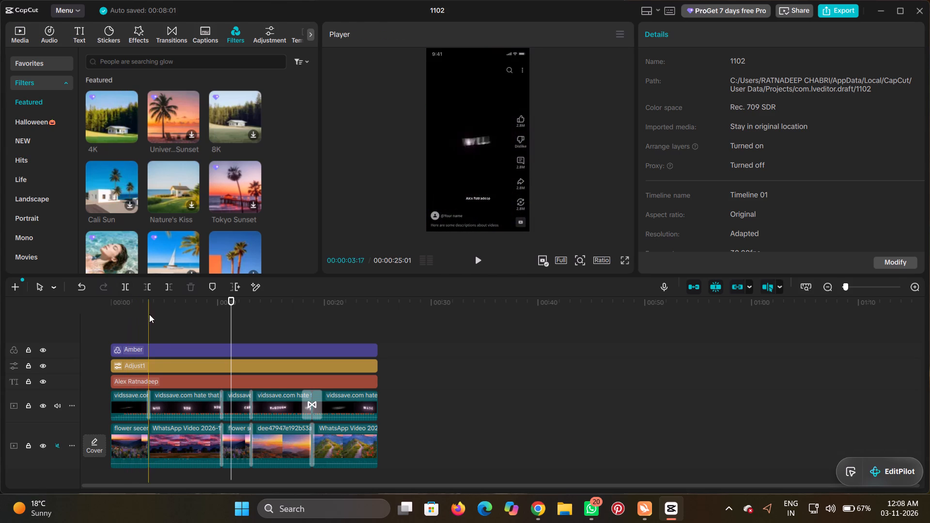
click(169, 317)
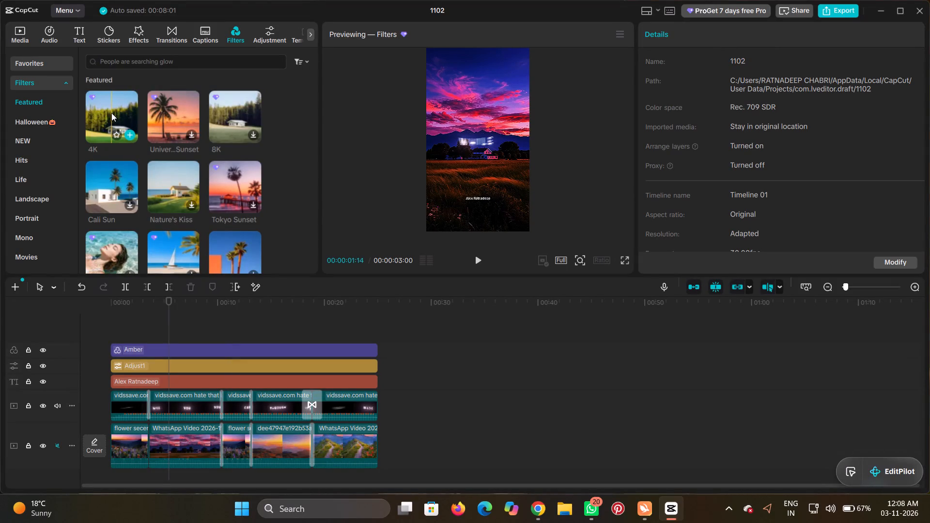
click(111, 113)
drag(111, 113, 138, 307)
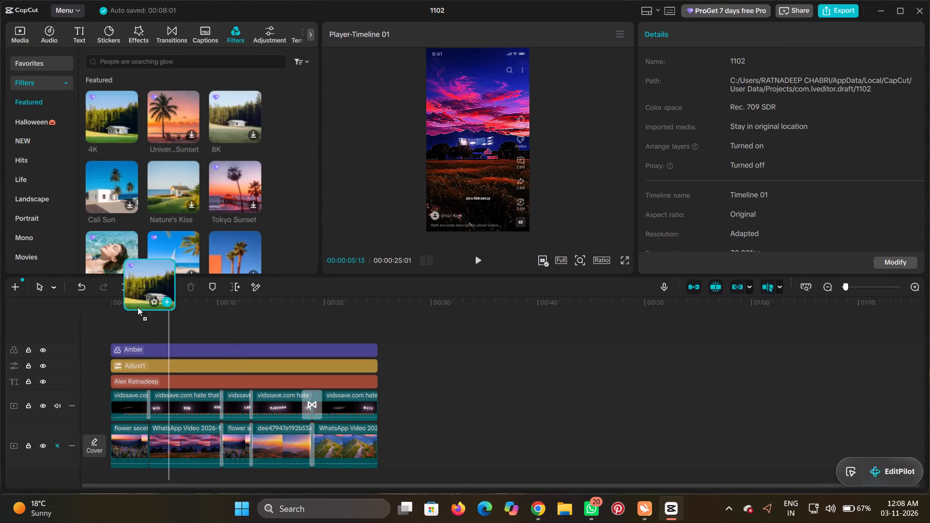
drag(138, 307, 124, 349)
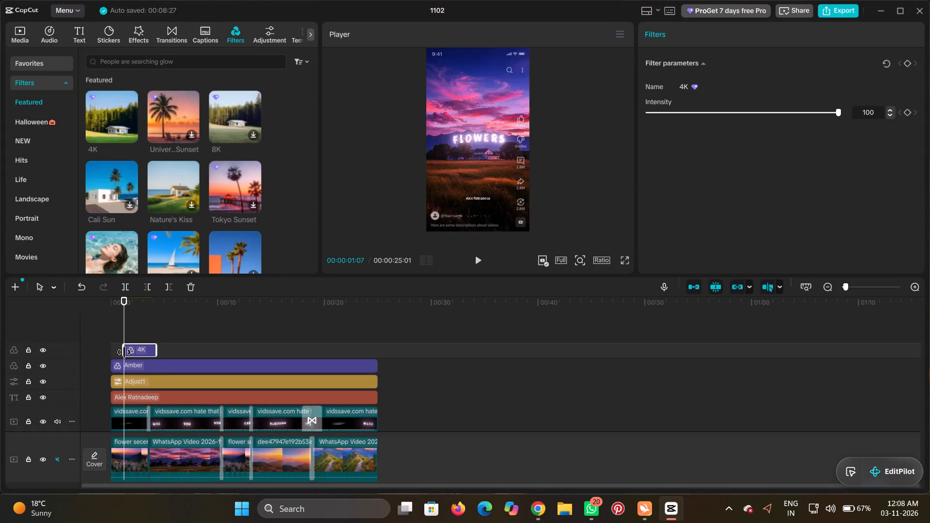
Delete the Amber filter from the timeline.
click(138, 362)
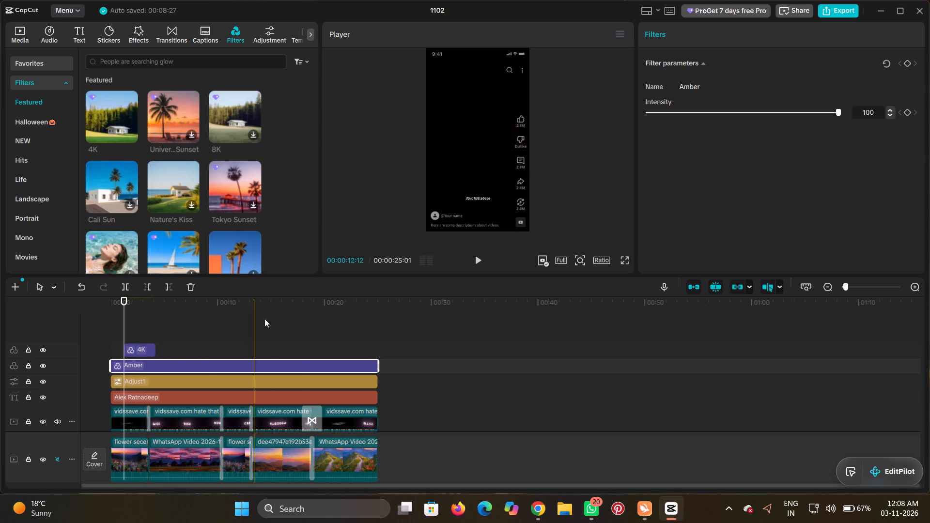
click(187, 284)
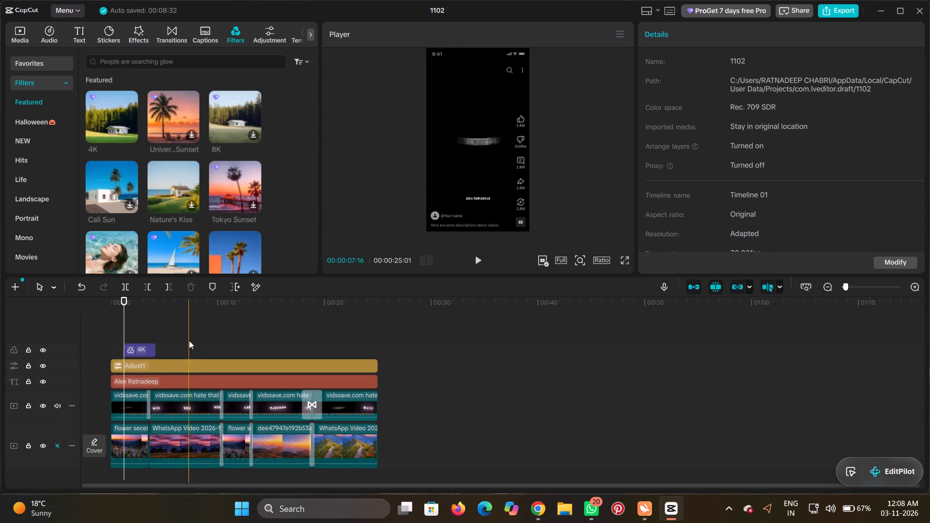
Move the 4K filter to the very start of the timeline and extend it to the end of the video.
drag(134, 349, 121, 351)
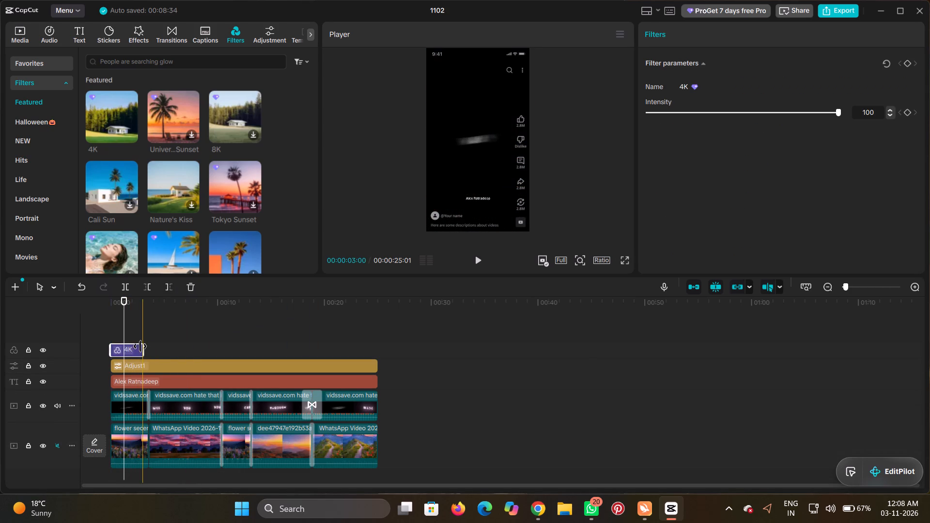
drag(142, 350, 364, 353)
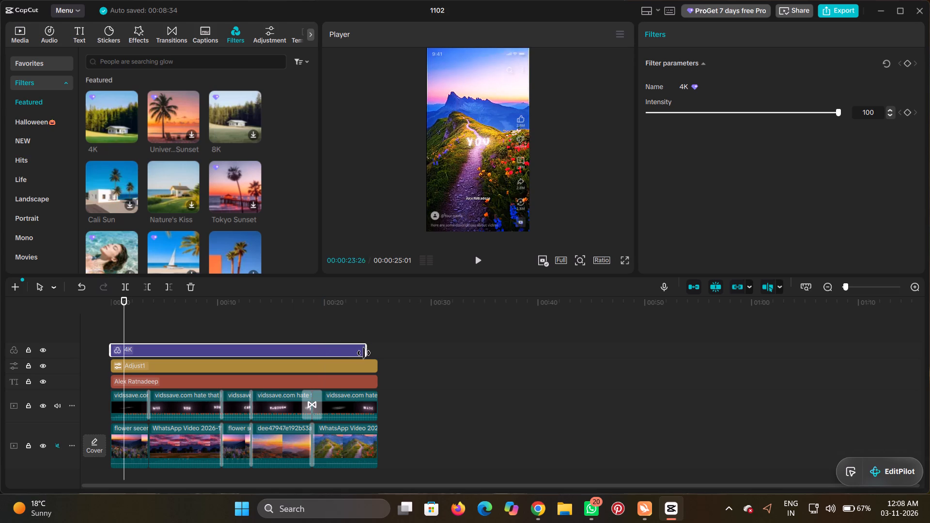
drag(364, 353, 375, 354)
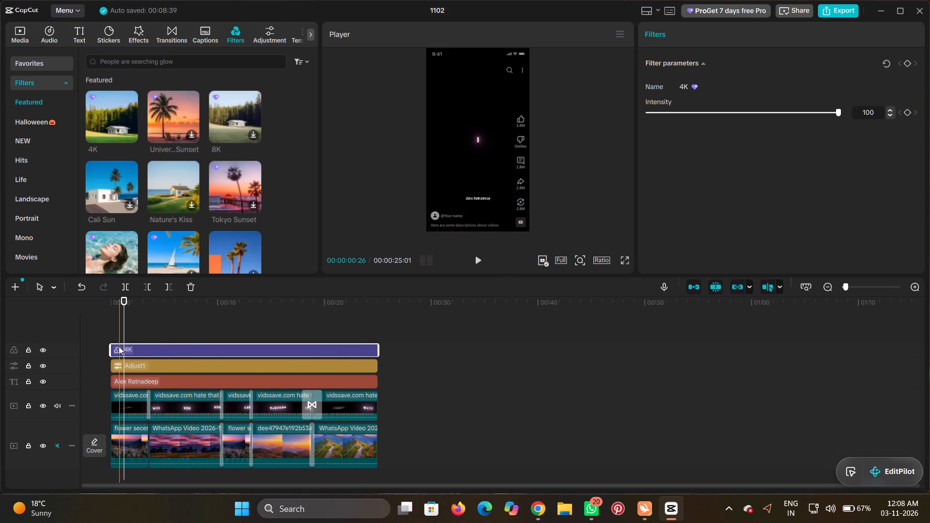
Play the video from the start, including in full screen, to review the look with the 4K filter, and return to the editor.
click(105, 330)
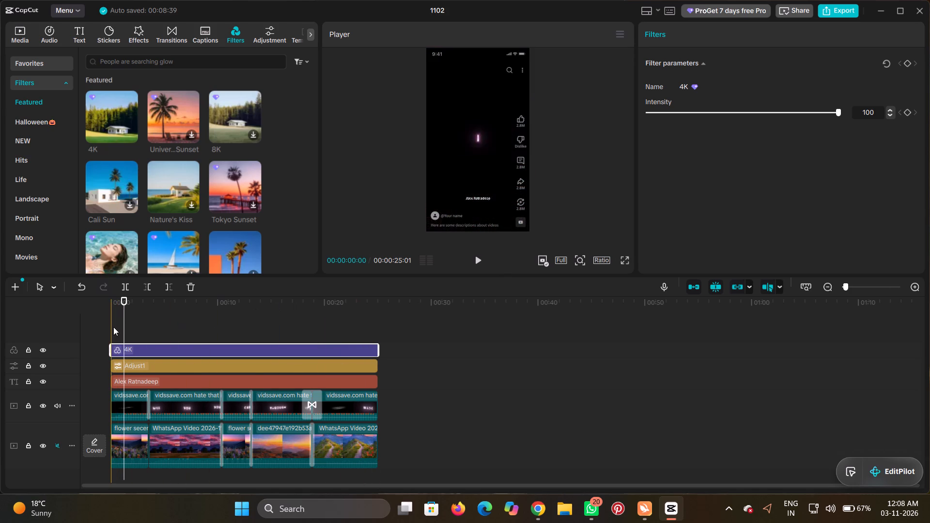
click(112, 327)
click(472, 257)
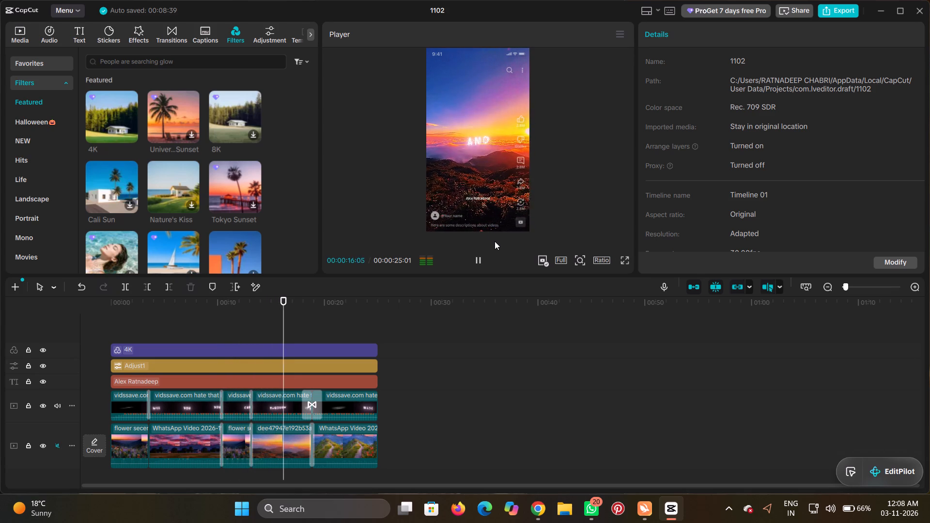
click(630, 260)
click(627, 264)
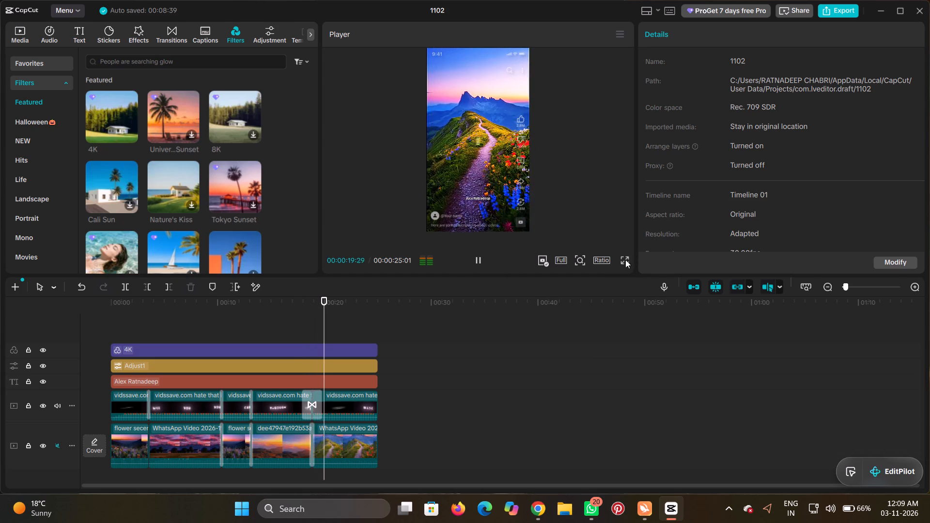
click(625, 260)
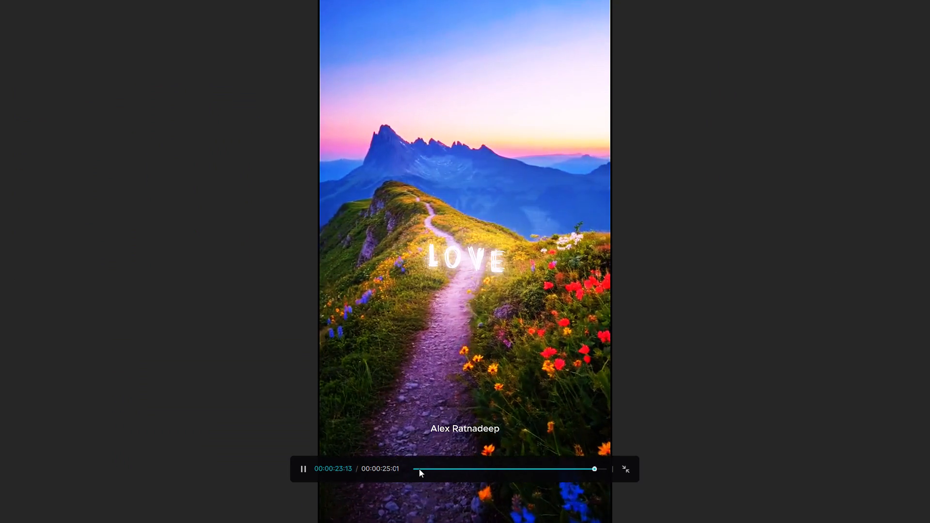
click(412, 469)
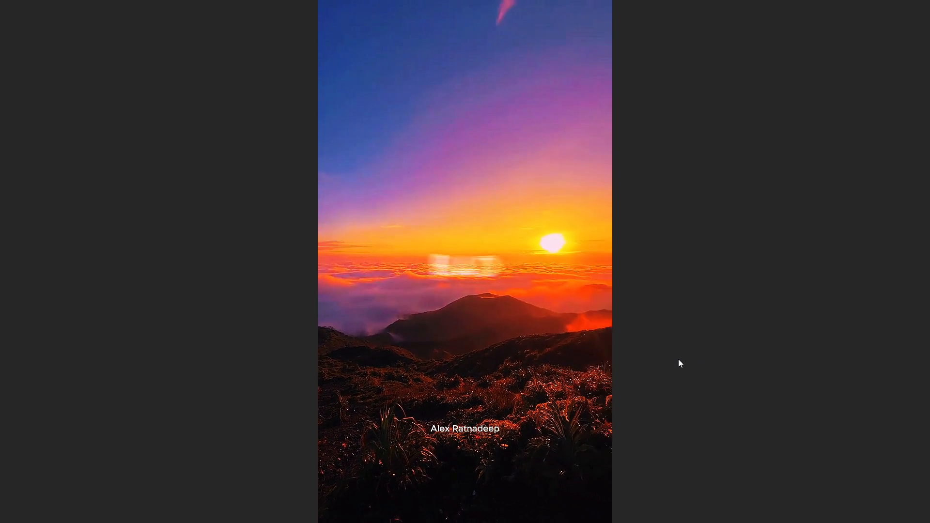
click(500, 228)
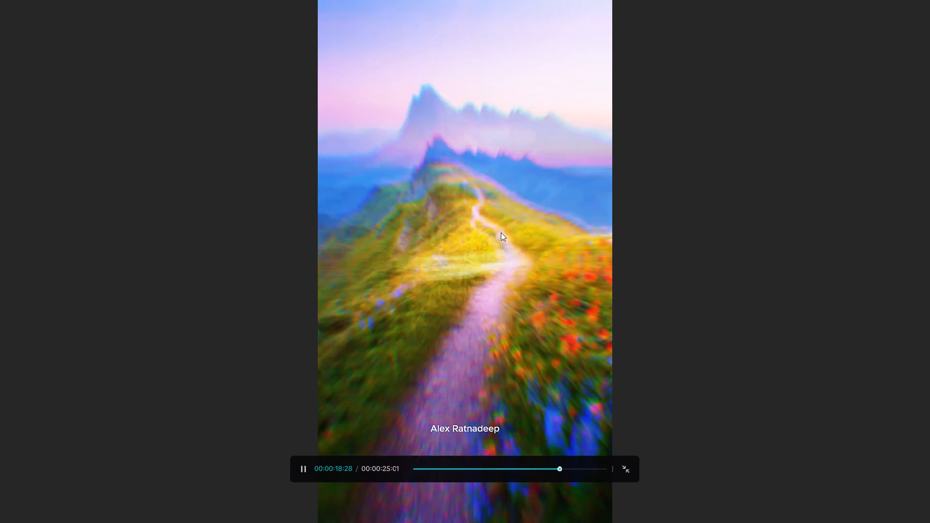
click(501, 232)
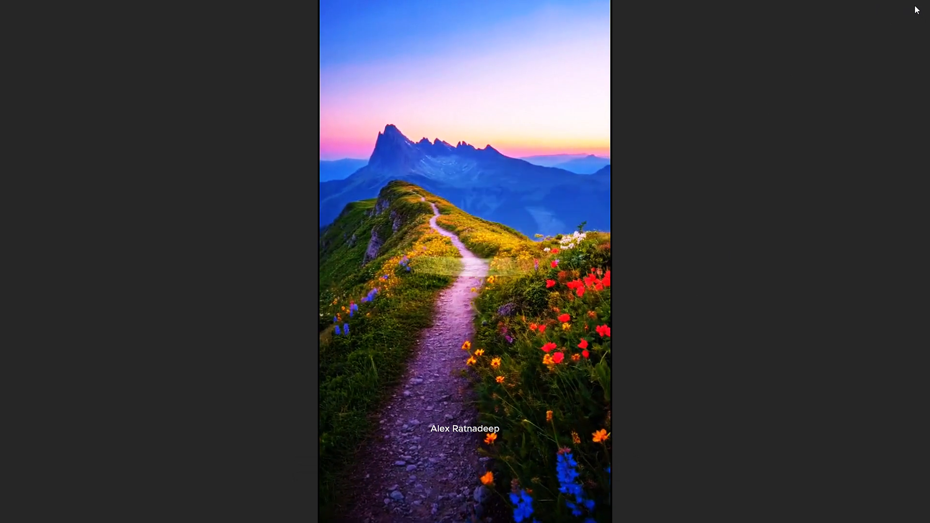
key(Escape)
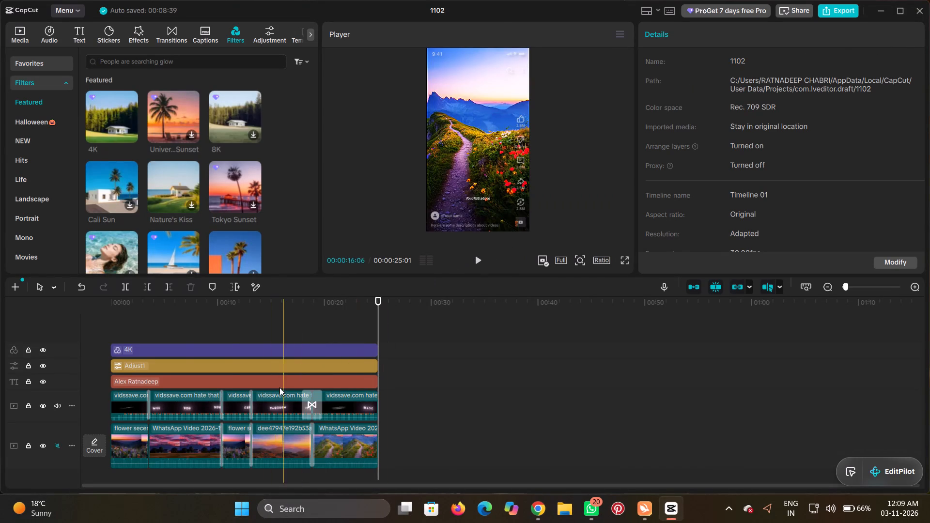
Raise the contrast of the Adjust1 adjustment layer to 32 and check the picture at several points in the video.
click(195, 357)
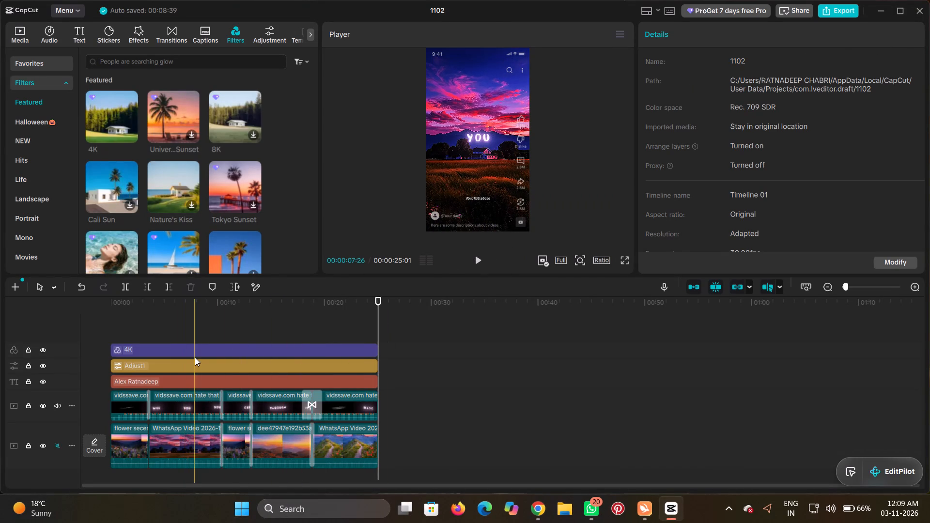
click(199, 366)
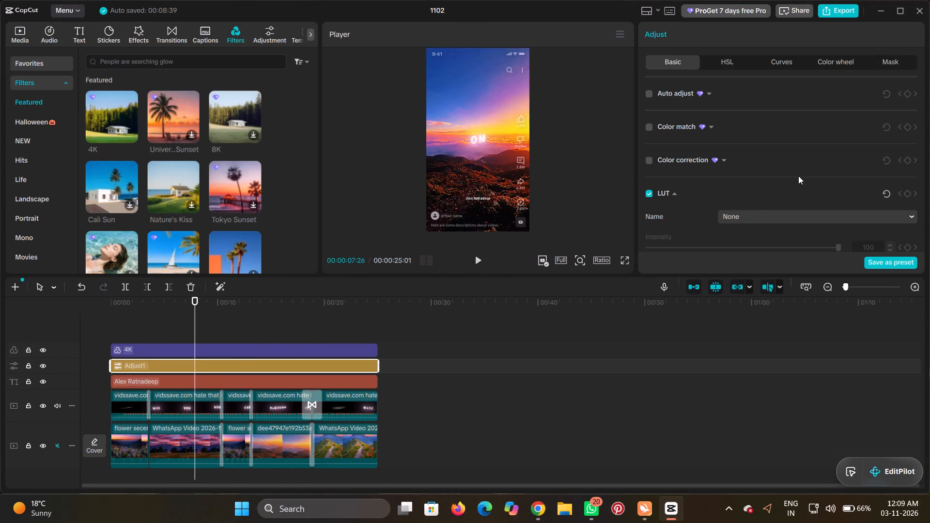
scroll(756, 170, down, 2)
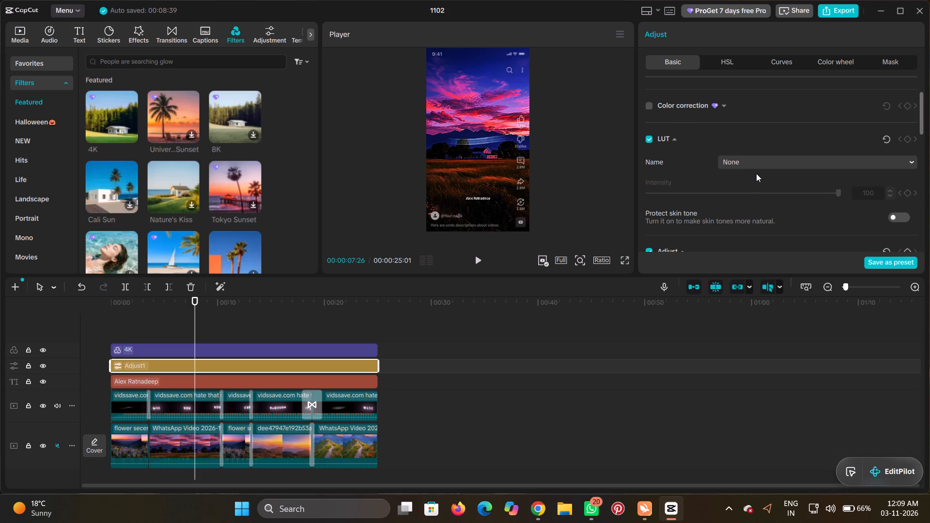
scroll(756, 173, down, 4)
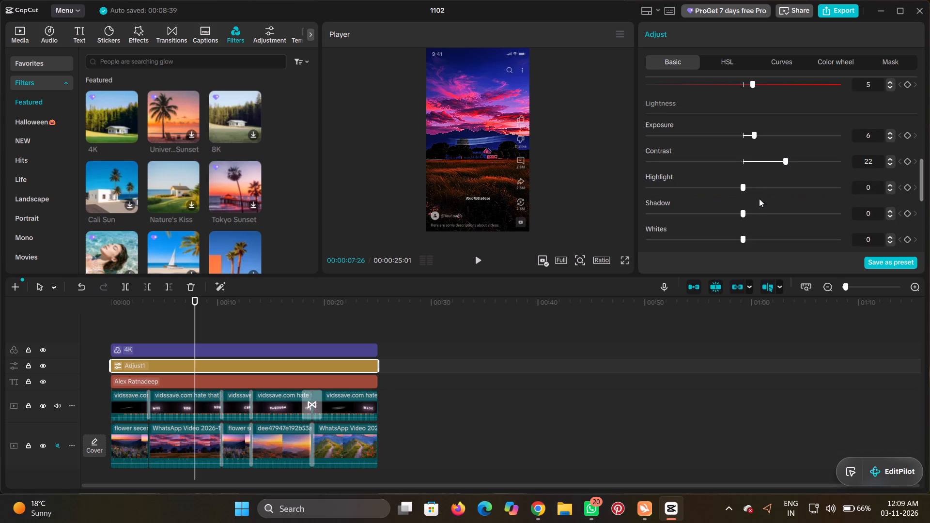
drag(785, 159, 788, 160)
drag(788, 160, 811, 167)
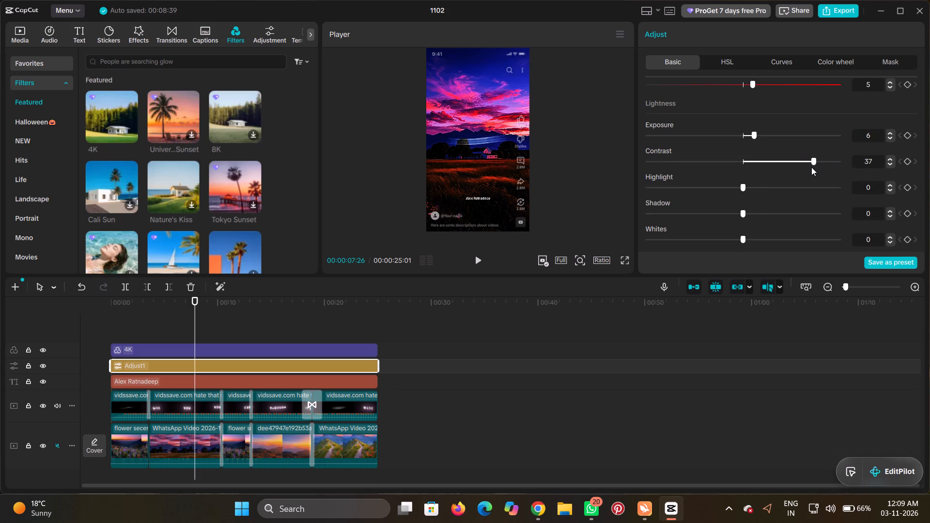
drag(811, 167, 796, 169)
drag(796, 169, 803, 169)
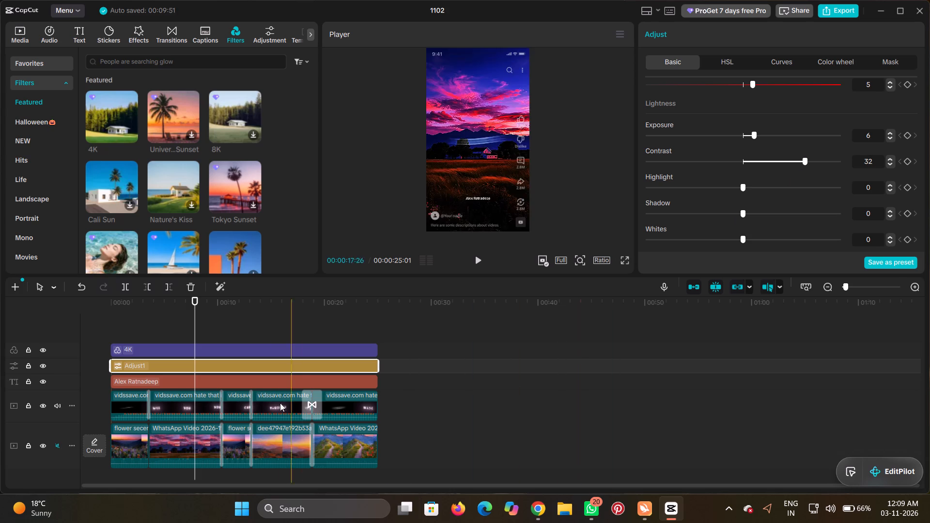
click(243, 321)
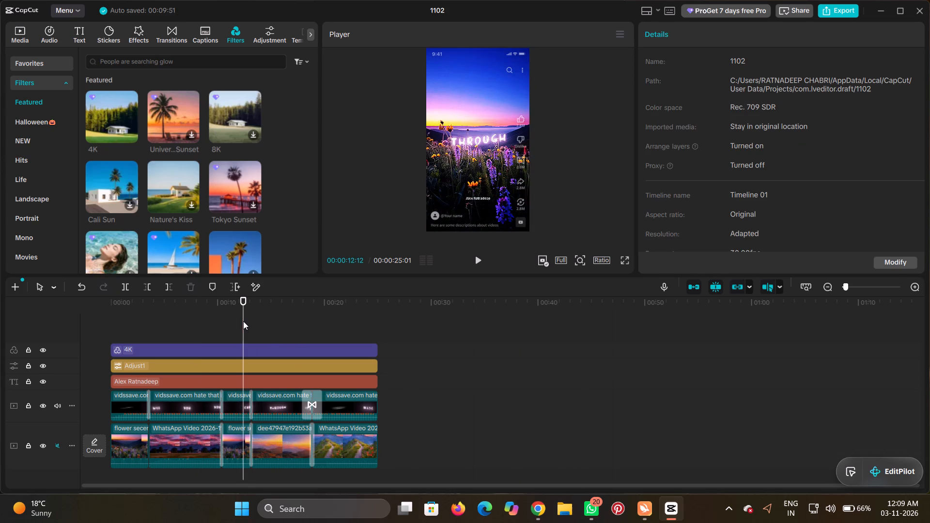
click(220, 315)
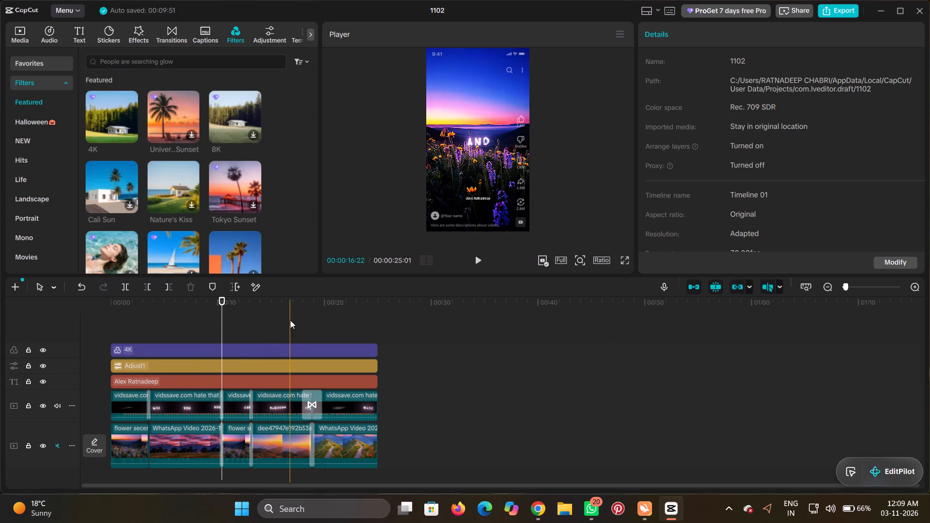
click(291, 320)
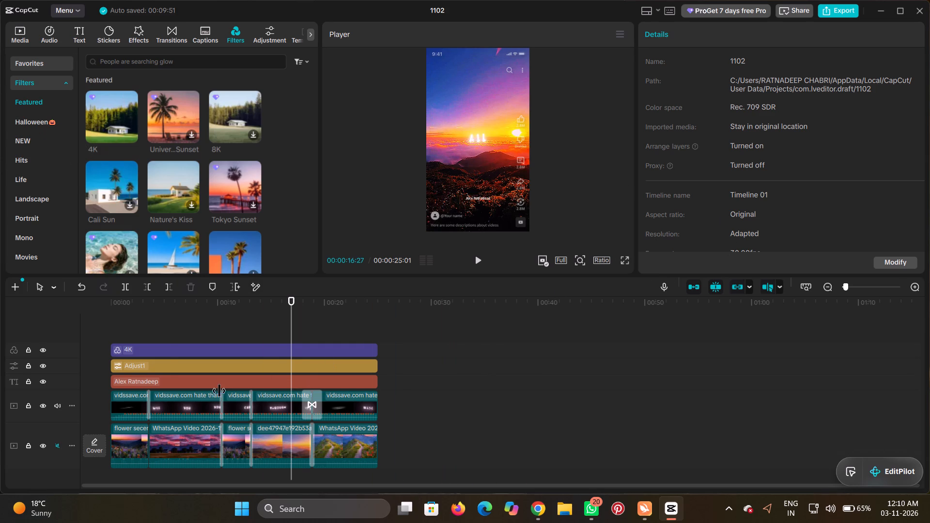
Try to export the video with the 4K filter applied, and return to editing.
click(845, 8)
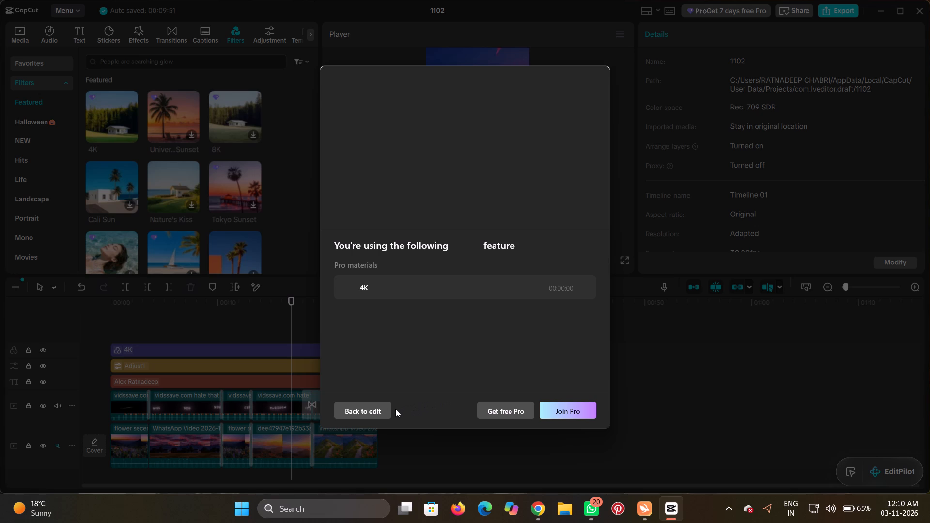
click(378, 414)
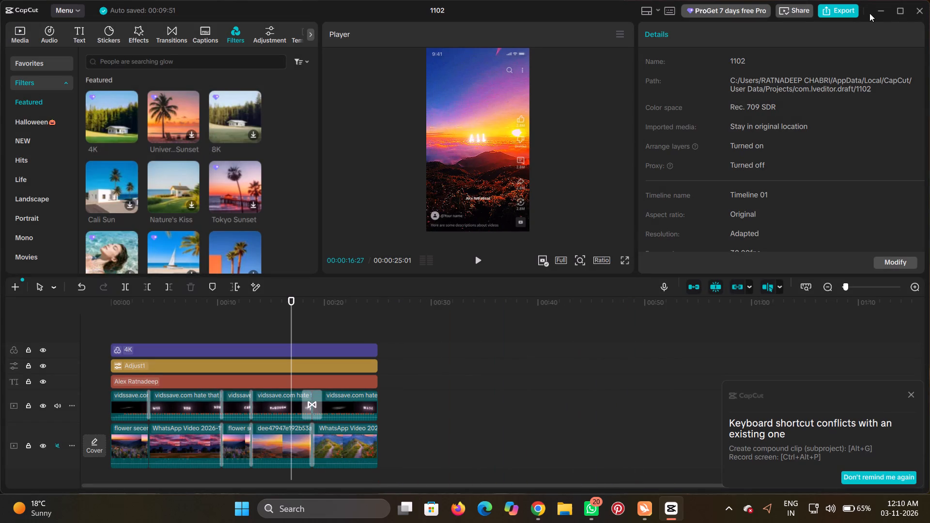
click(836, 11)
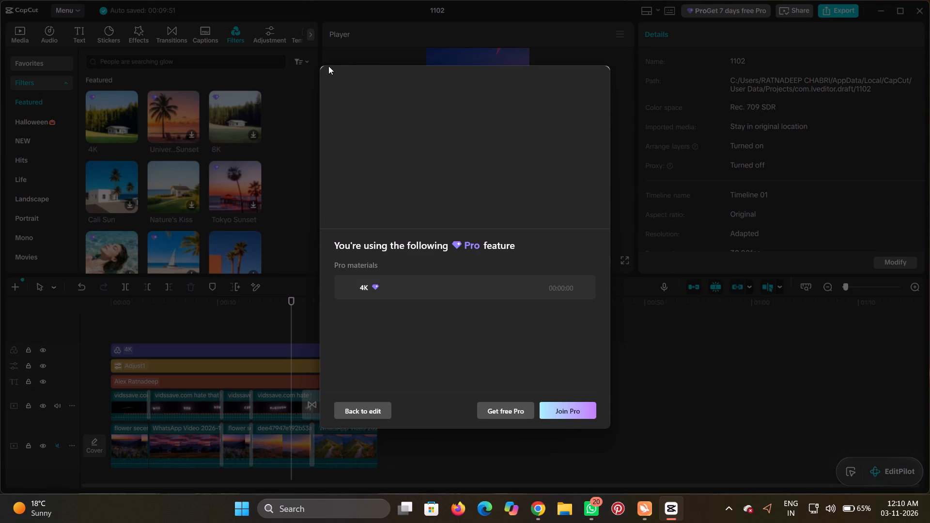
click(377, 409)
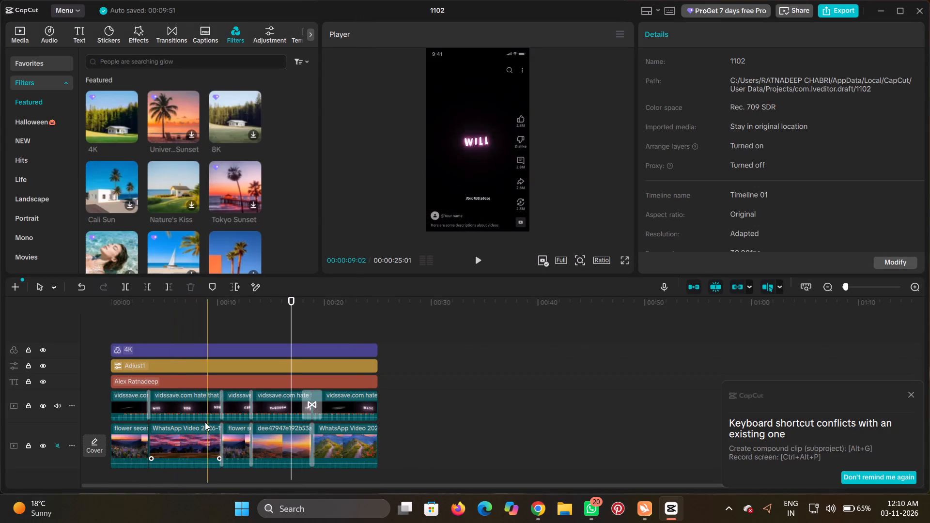
Set the Black Fade transition between the first two lyric clips to 1.2 s and dismiss the shortcut-conflict notice.
click(149, 397)
drag(148, 397, 179, 401)
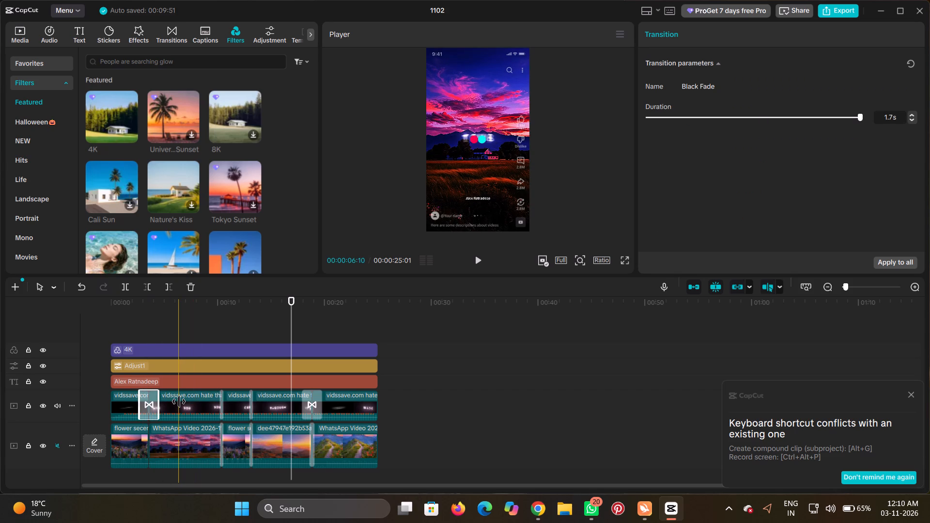
drag(179, 401, 165, 402)
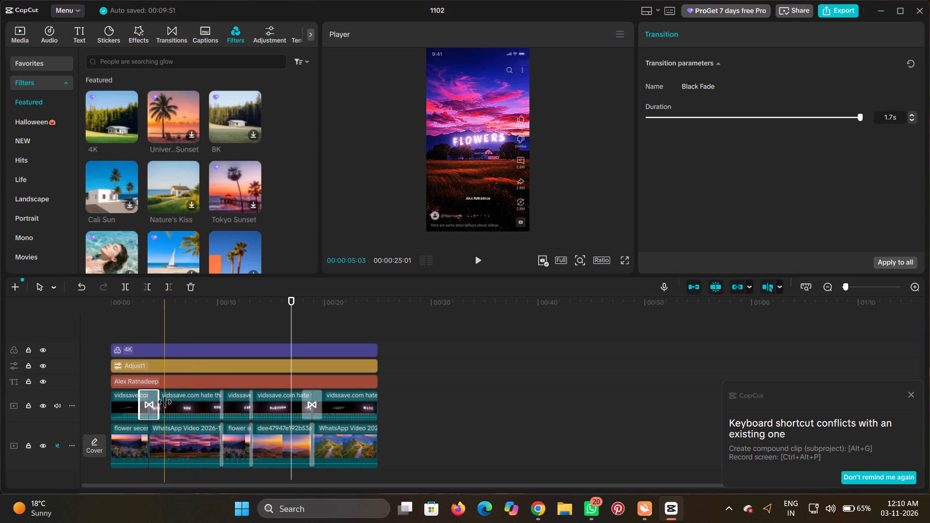
drag(165, 402, 152, 401)
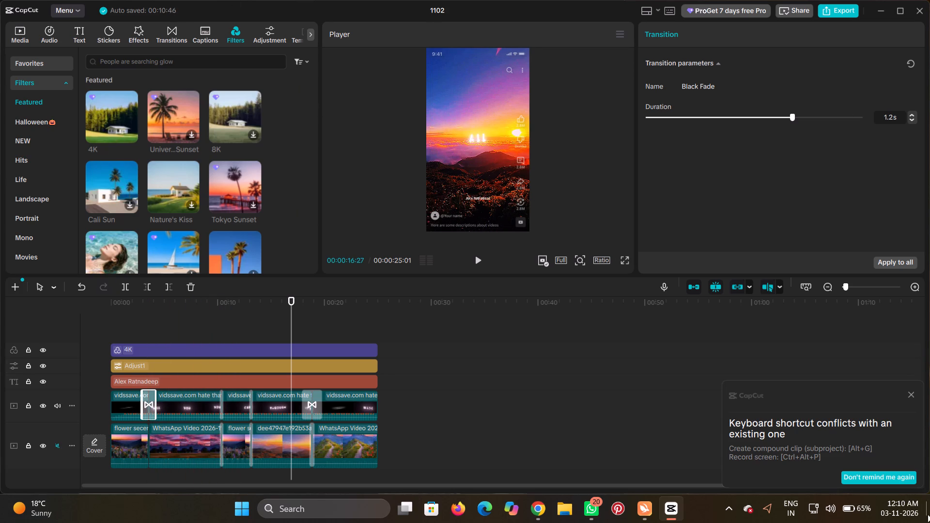
click(909, 392)
click(914, 388)
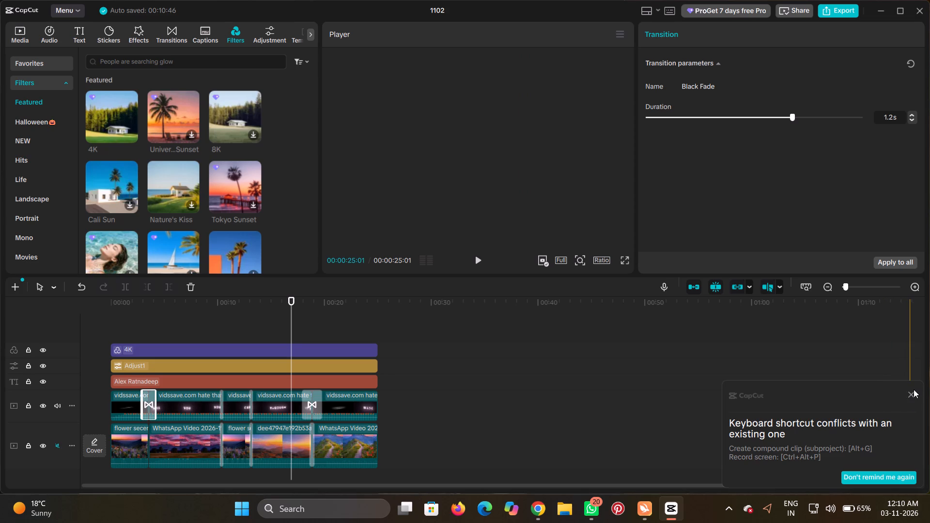
click(911, 394)
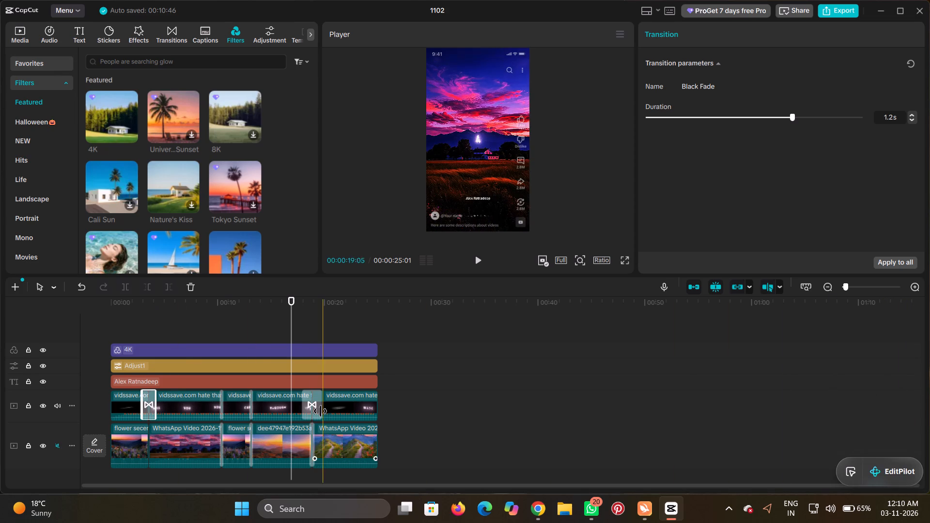
Examine the type and duration of the transitions on the lyric and scenery tracks, ending with the first lyric cut.
click(315, 449)
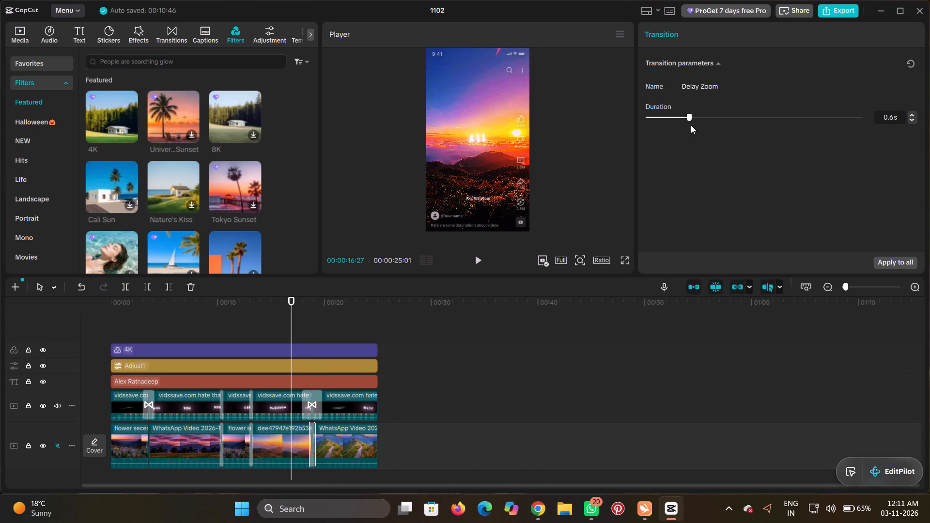
click(314, 392)
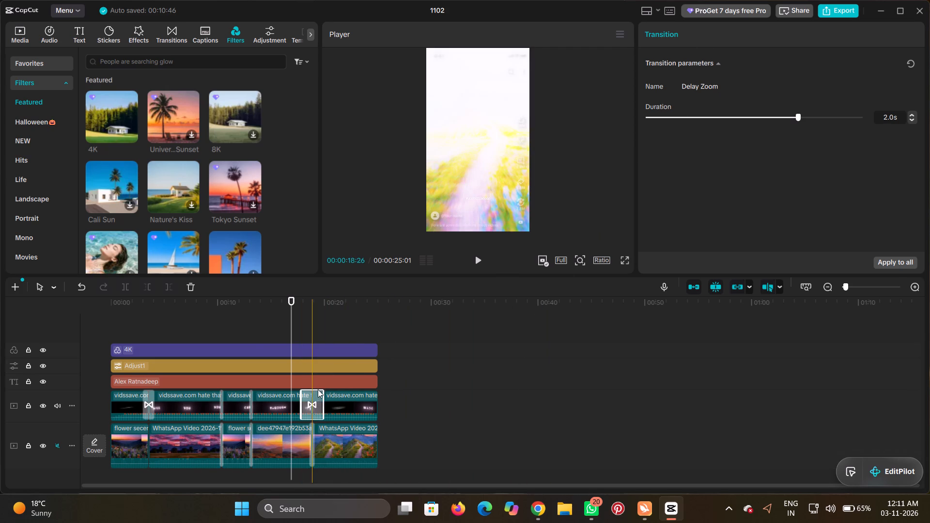
click(250, 398)
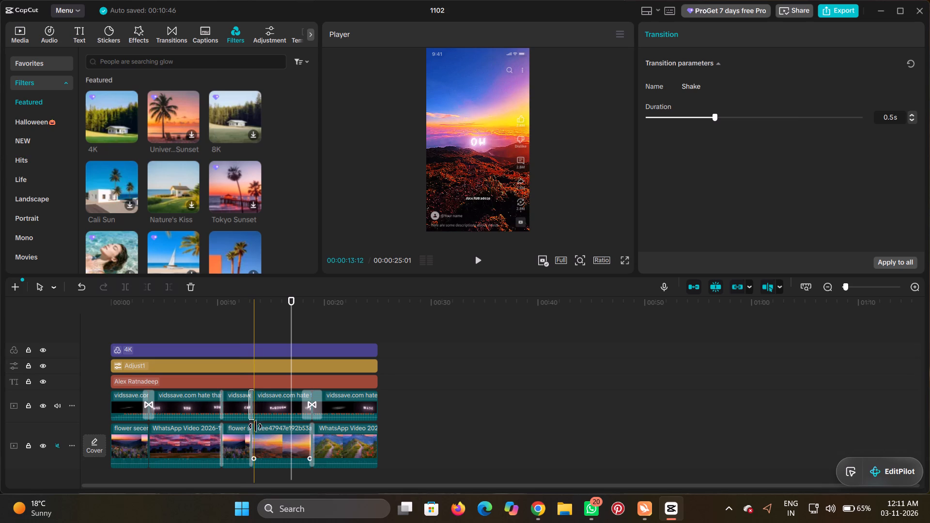
click(249, 447)
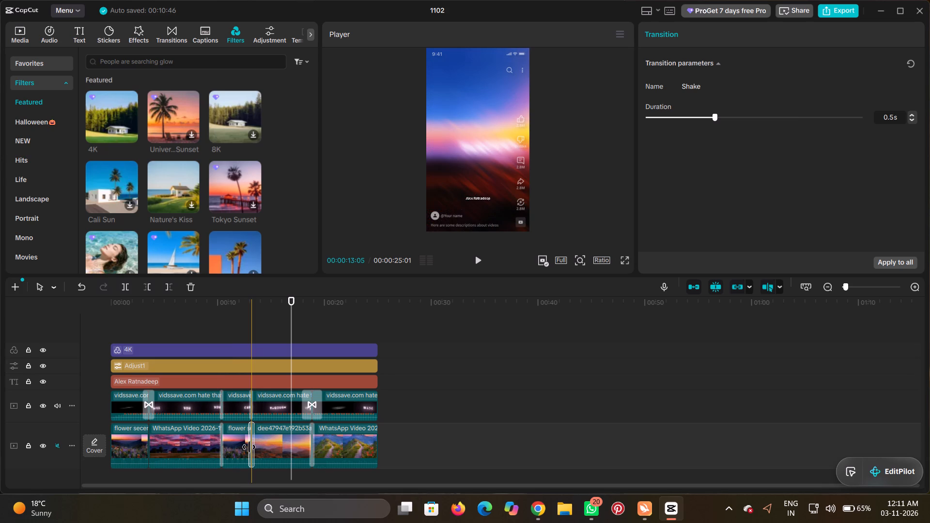
click(222, 446)
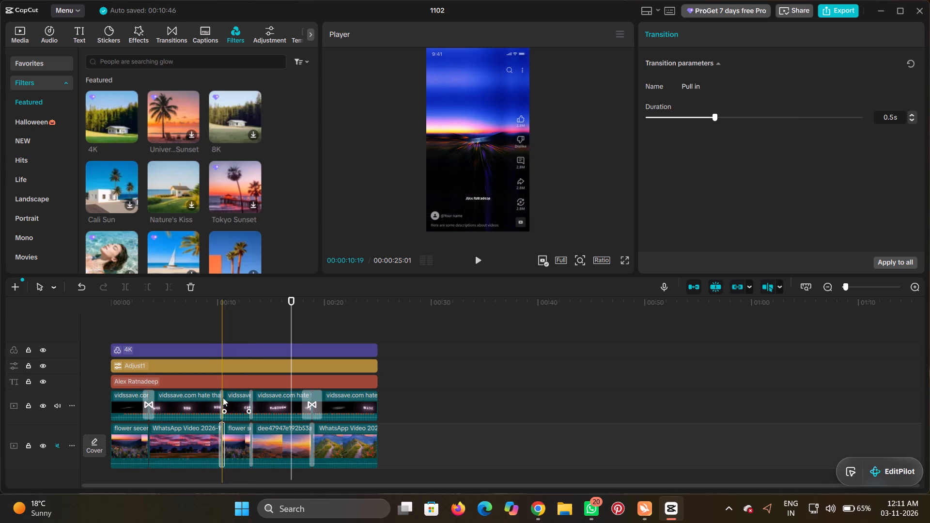
click(219, 399)
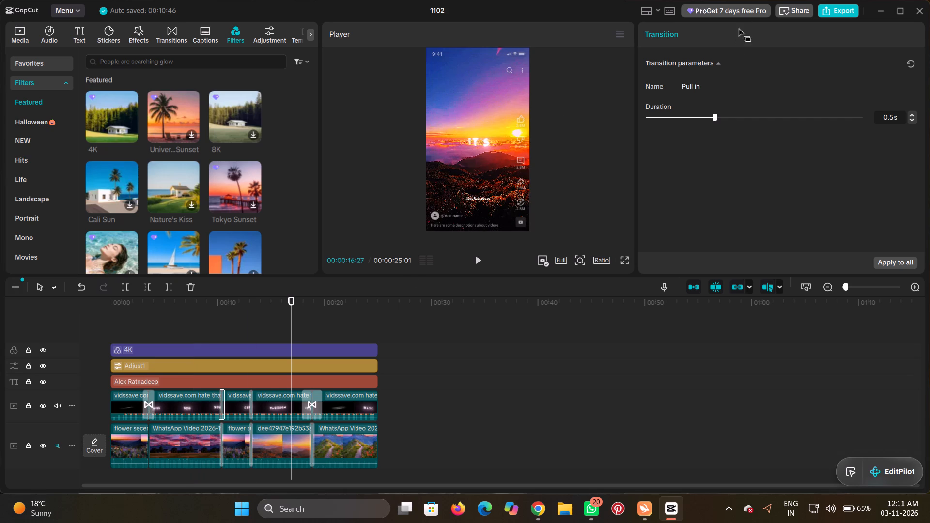
click(158, 398)
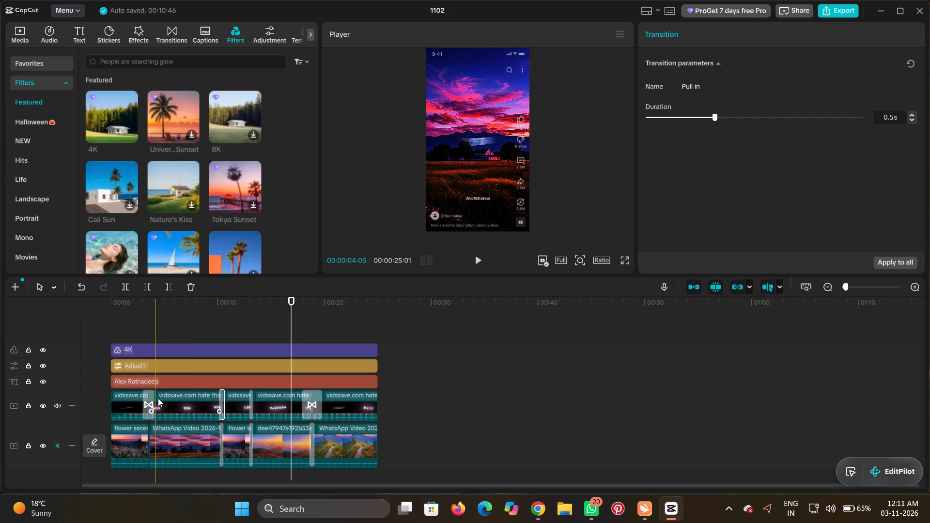
click(151, 398)
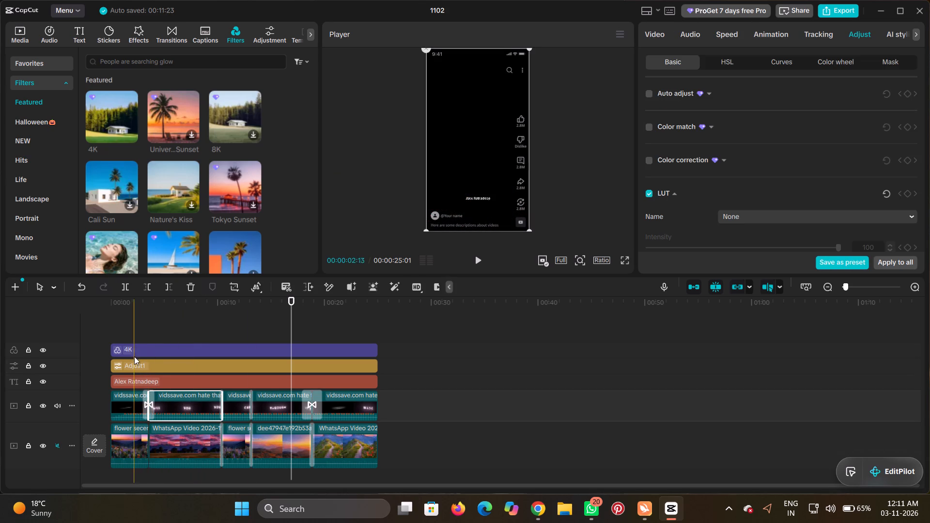
click(127, 313)
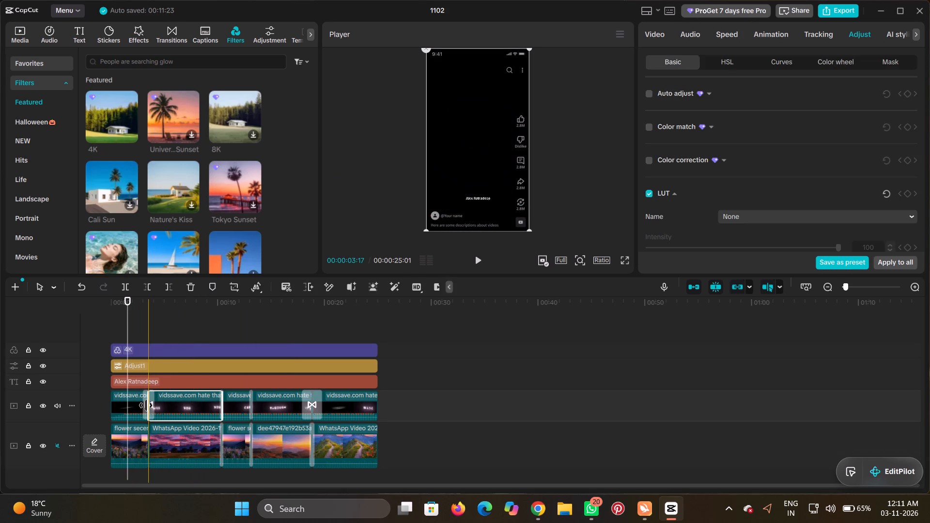
click(169, 404)
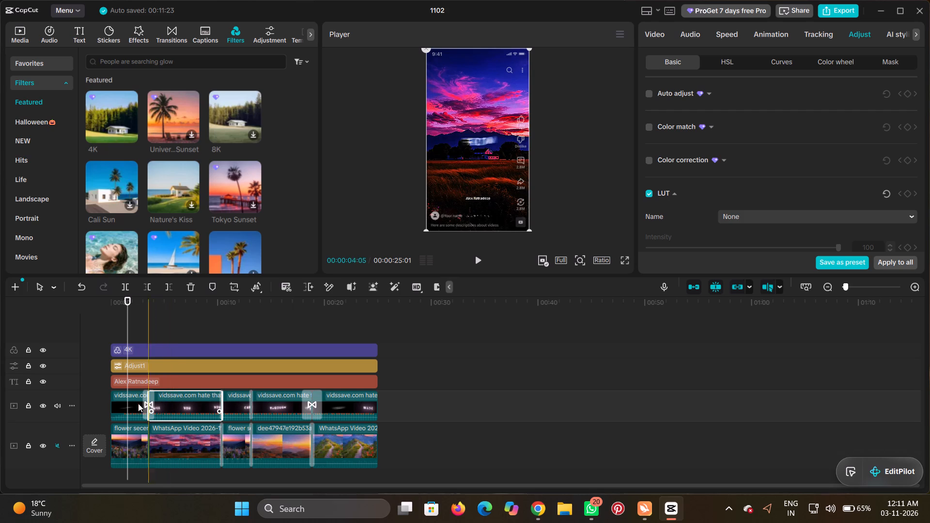
click(133, 404)
click(133, 404)
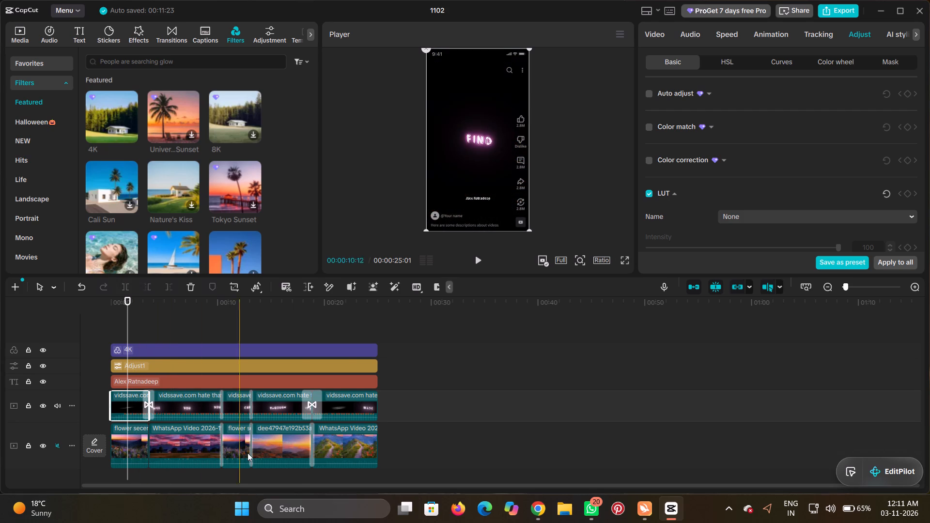
click(357, 449)
click(148, 402)
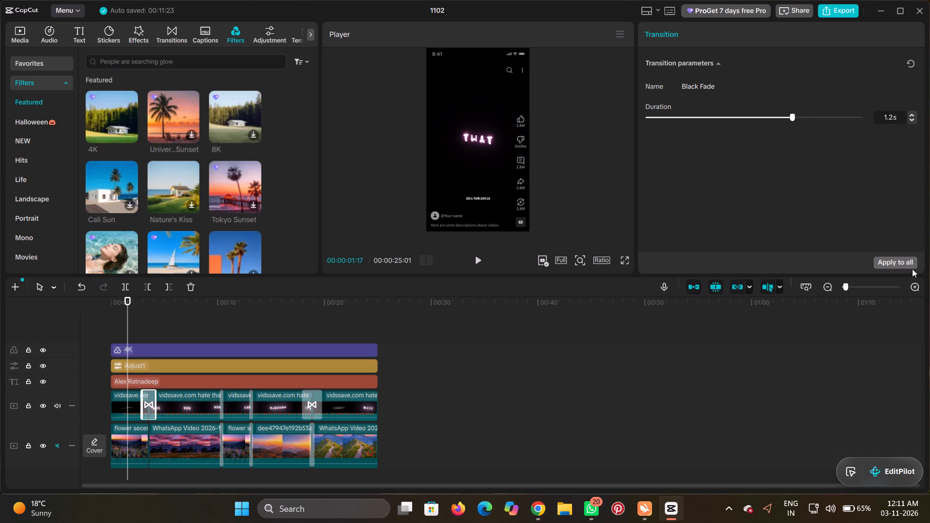
Play the video on from the first lyric cut while browsing the Featured filters, and download the Calm Sea filter.
click(476, 262)
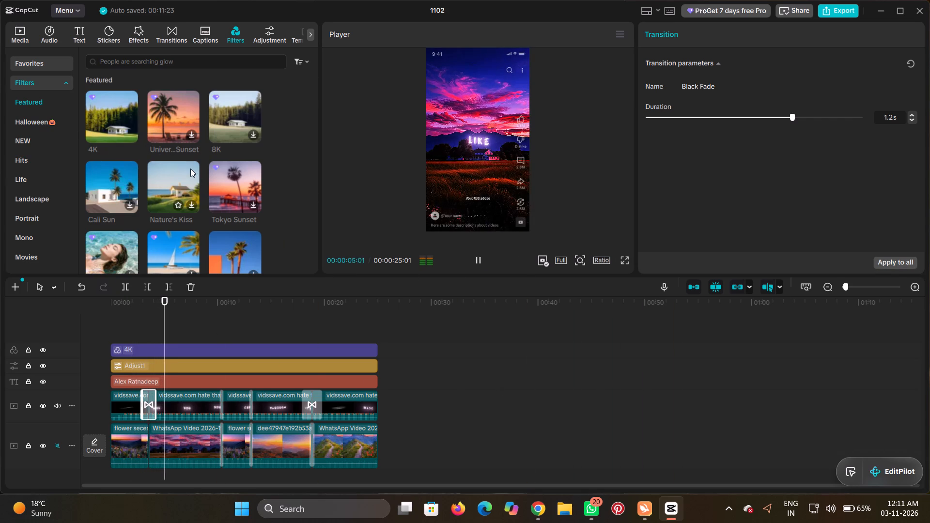
scroll(192, 178, down, 1)
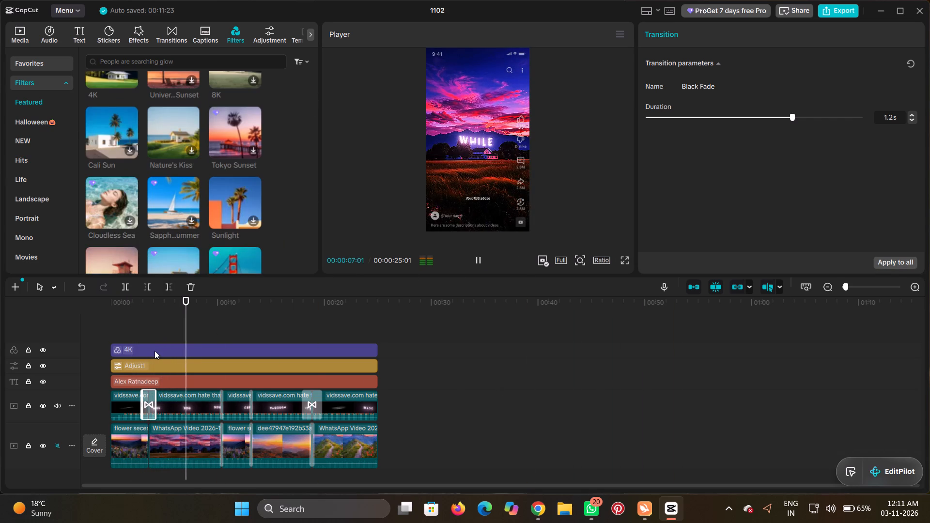
scroll(150, 187, up, 1)
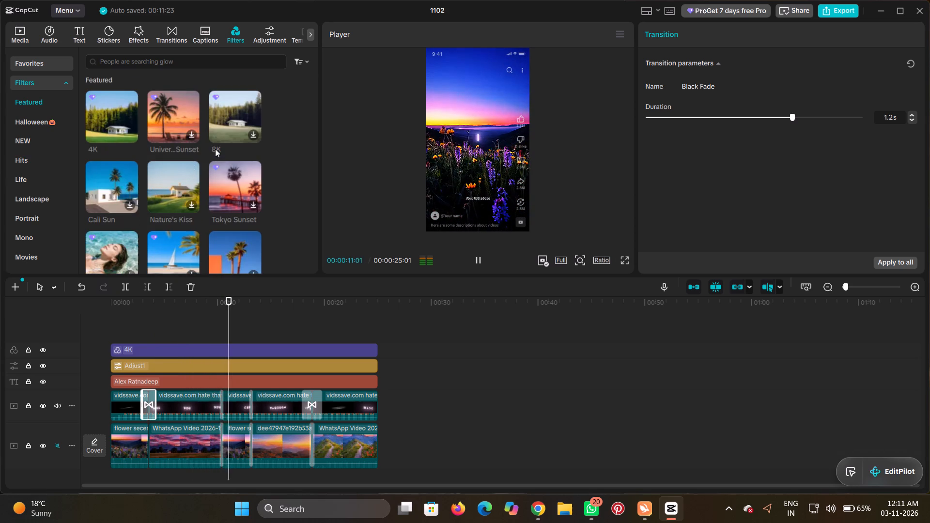
scroll(236, 183, down, 4)
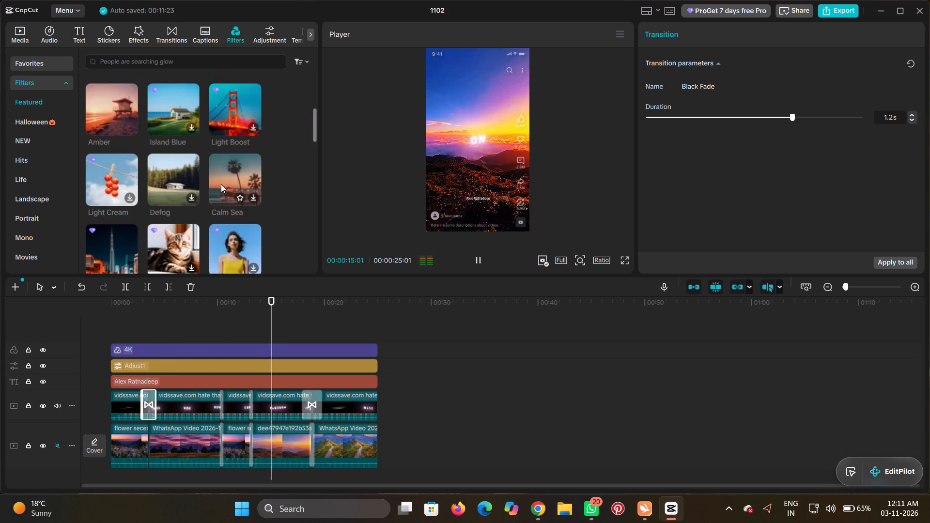
click(253, 201)
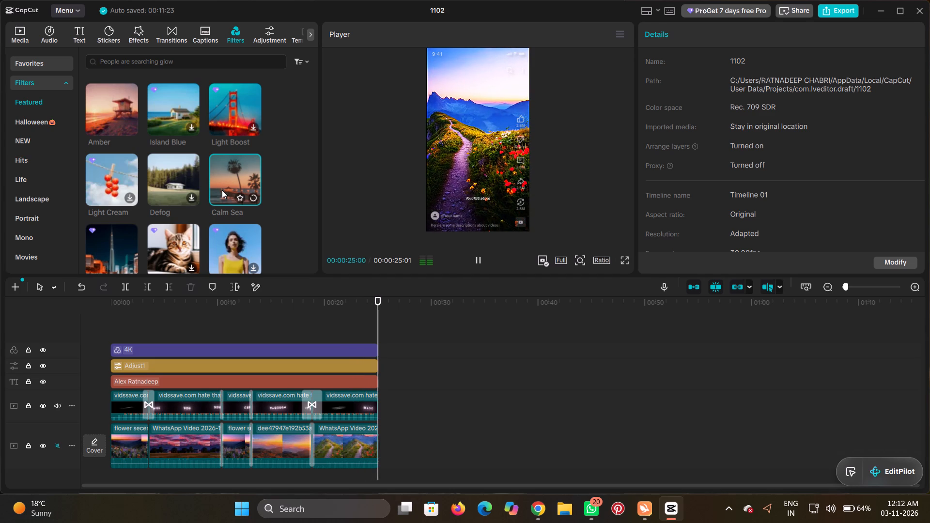
Browse further through the Featured filters and download the Deep Frost filter.
scroll(222, 190, down, 1)
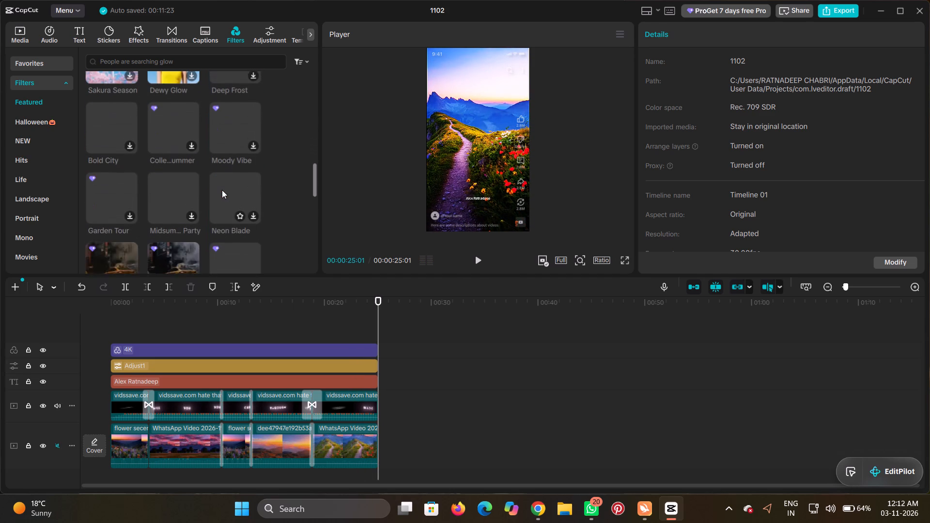
scroll(222, 190, down, 2)
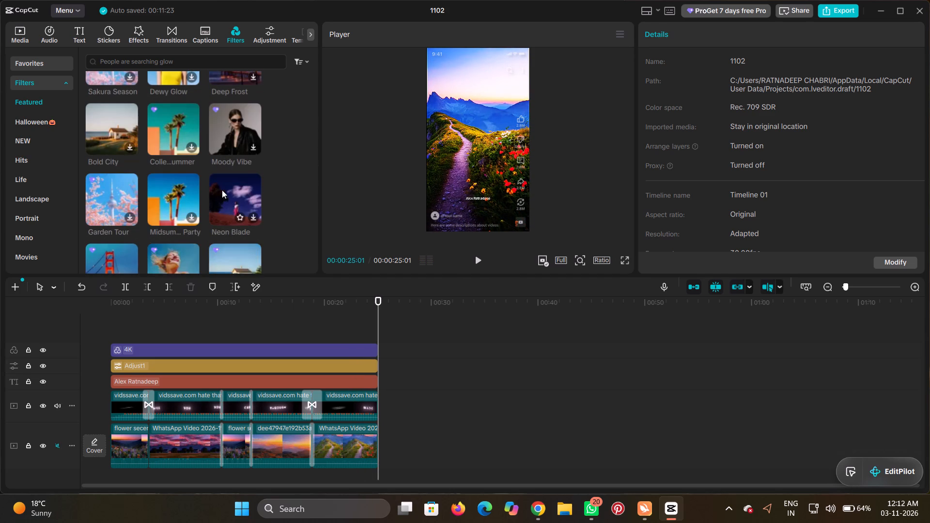
scroll(222, 190, down, 1)
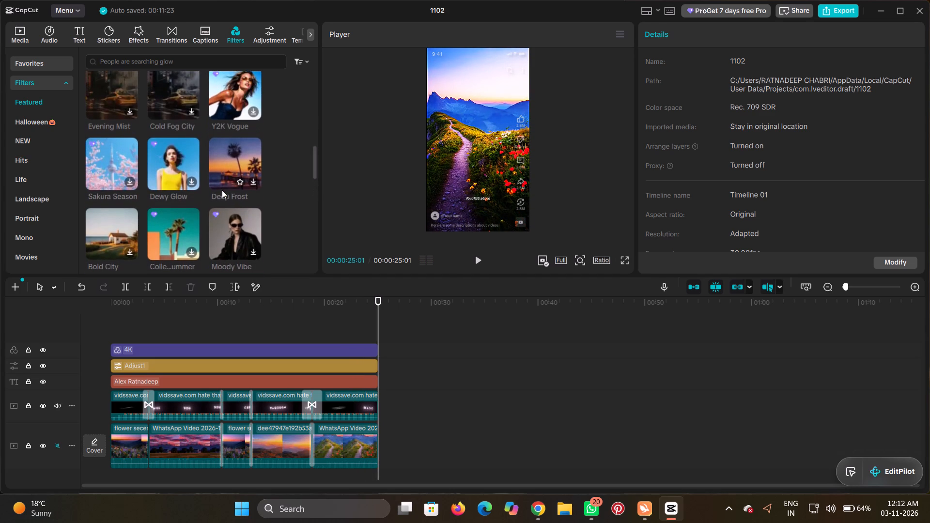
click(252, 168)
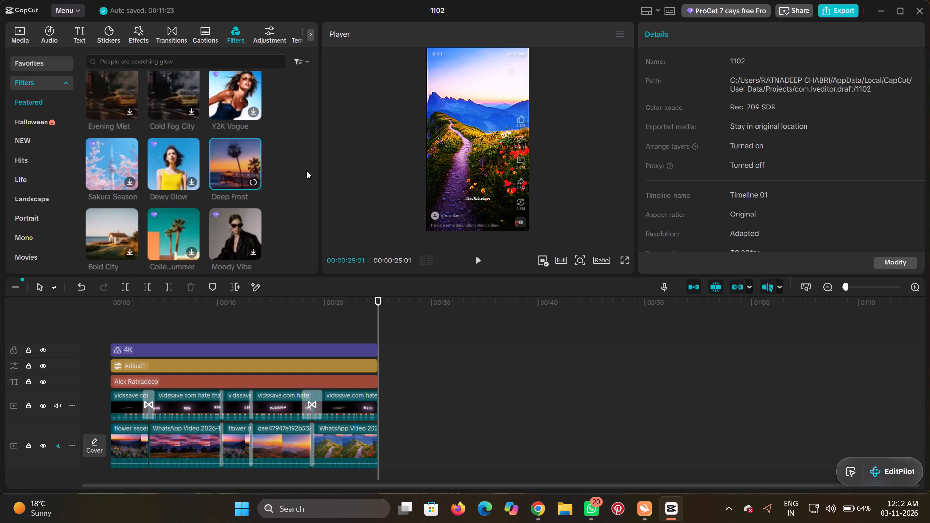
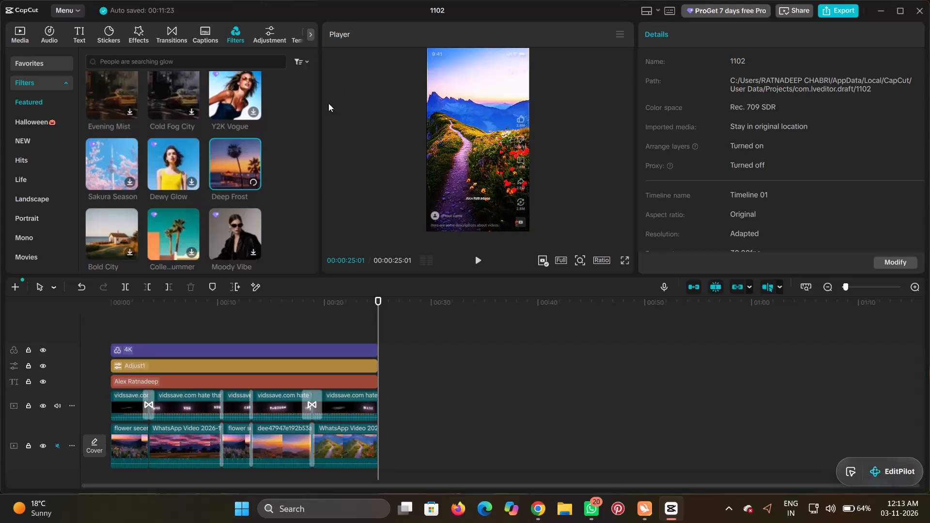
Add the Deep Frost filter to the timeline on a track above the 4K filter and delete the 4K filter.
drag(244, 158, 179, 335)
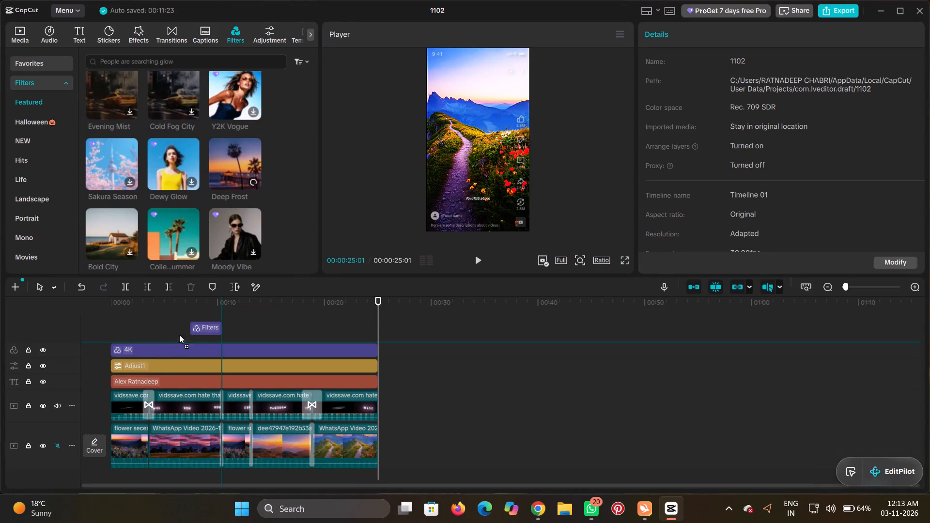
drag(179, 335, 169, 350)
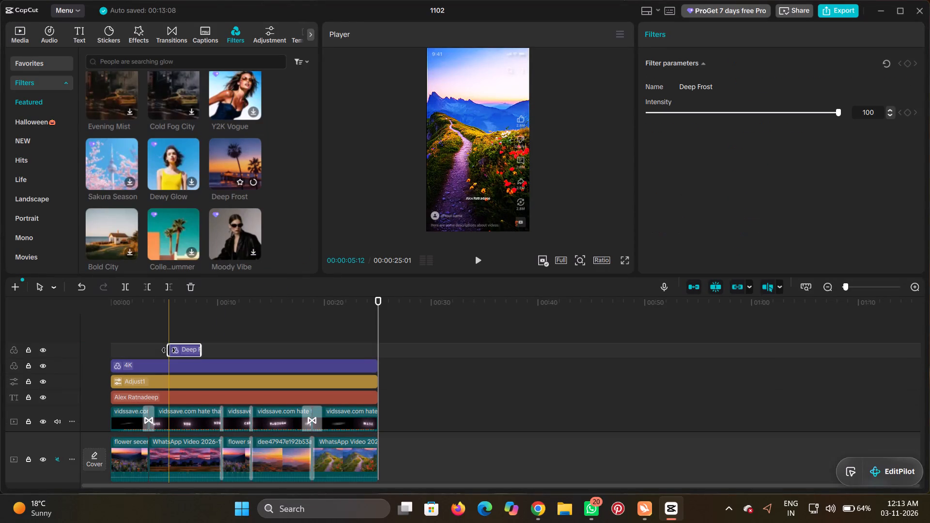
click(169, 364)
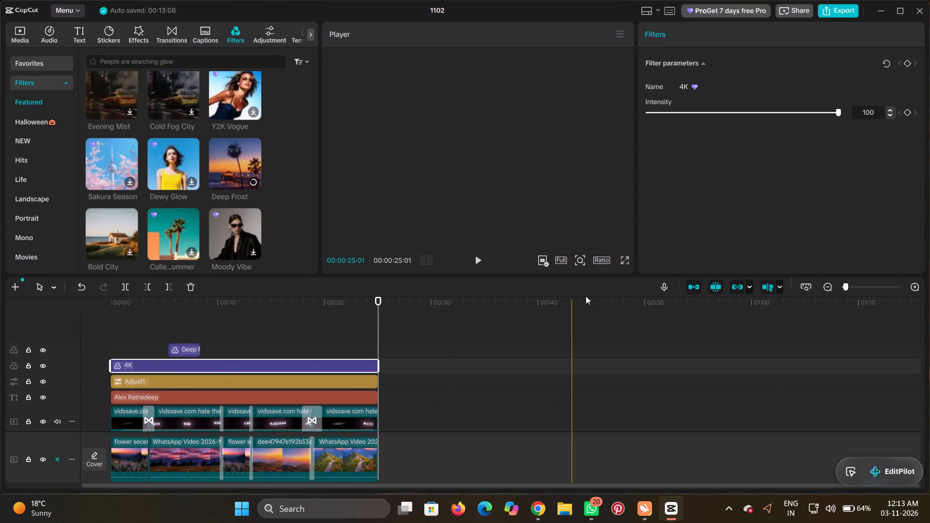
click(190, 288)
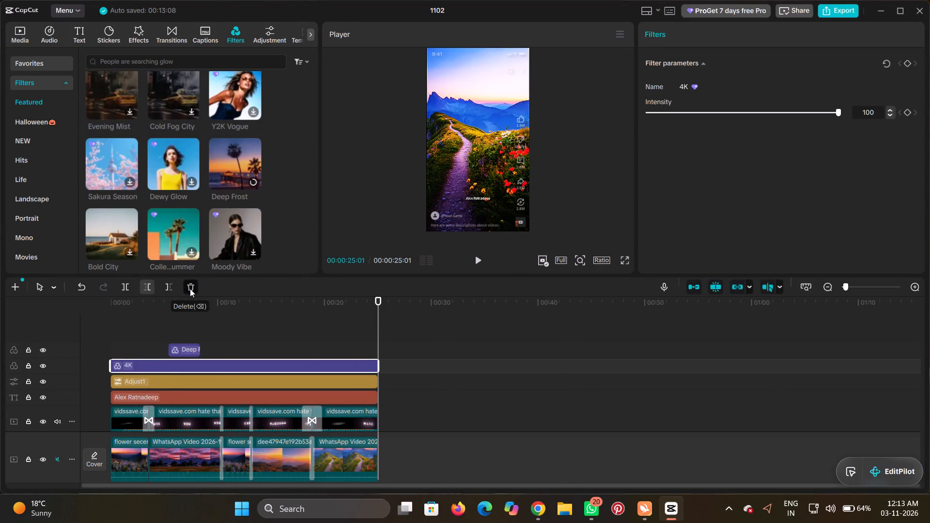
Move the Deep Frost filter to the start of the timeline and stretch it to the video's end at 00:00:25:01.
drag(186, 345, 167, 346)
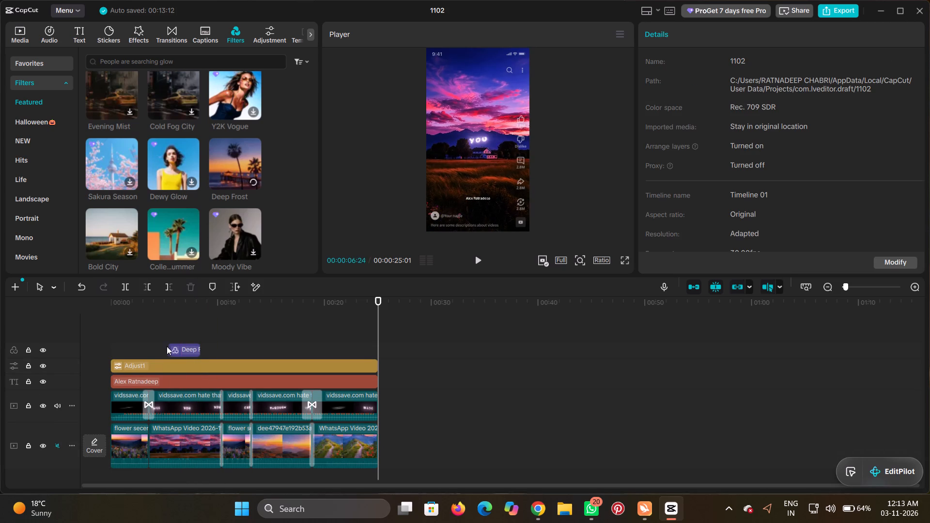
drag(167, 346, 130, 344)
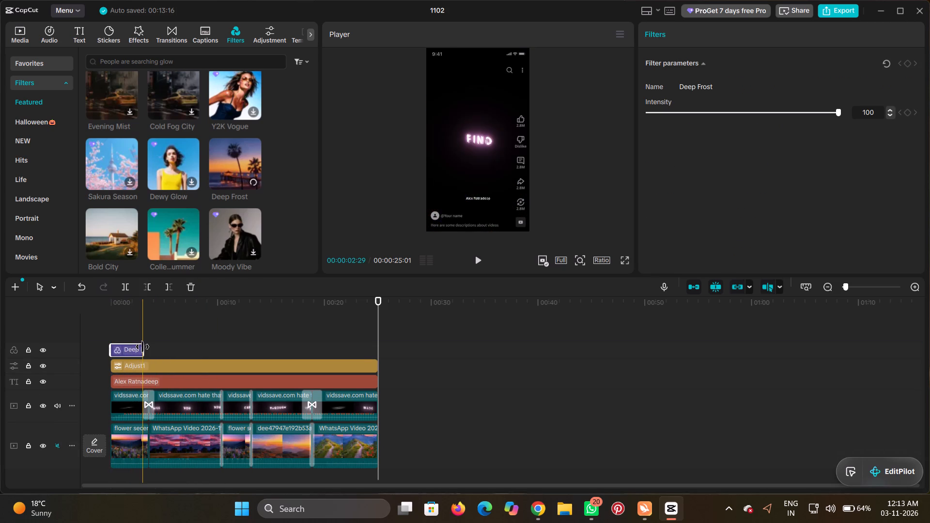
drag(142, 349, 368, 360)
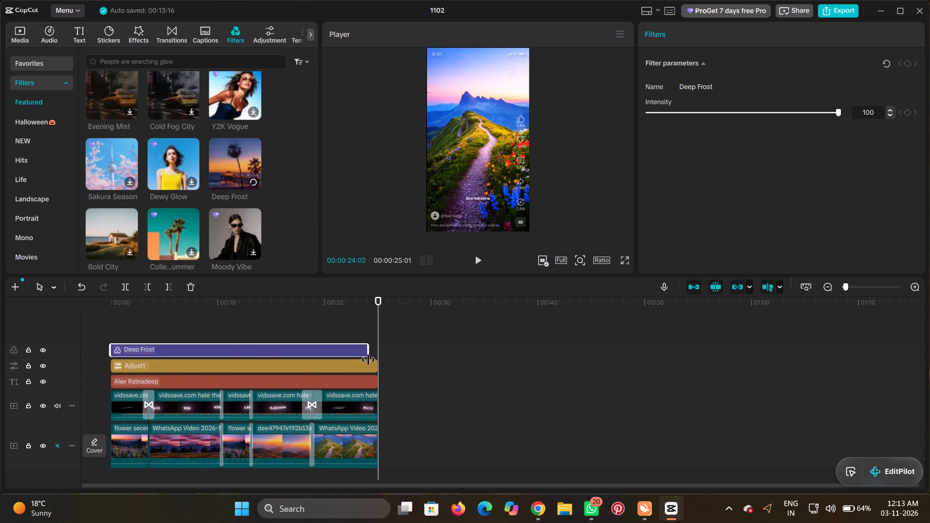
drag(368, 360, 373, 362)
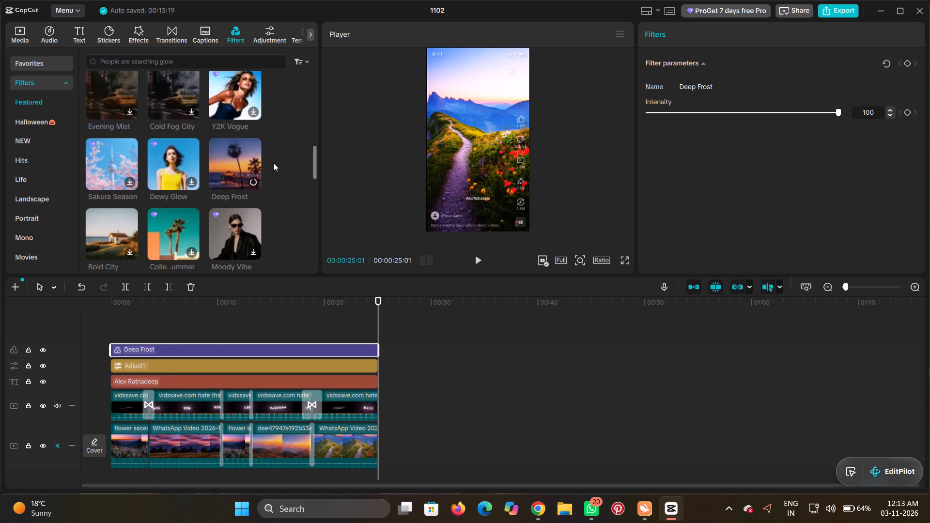
View the video in full screen with the Deep Frost filter applied, and return to the editor.
triple_click(238, 164)
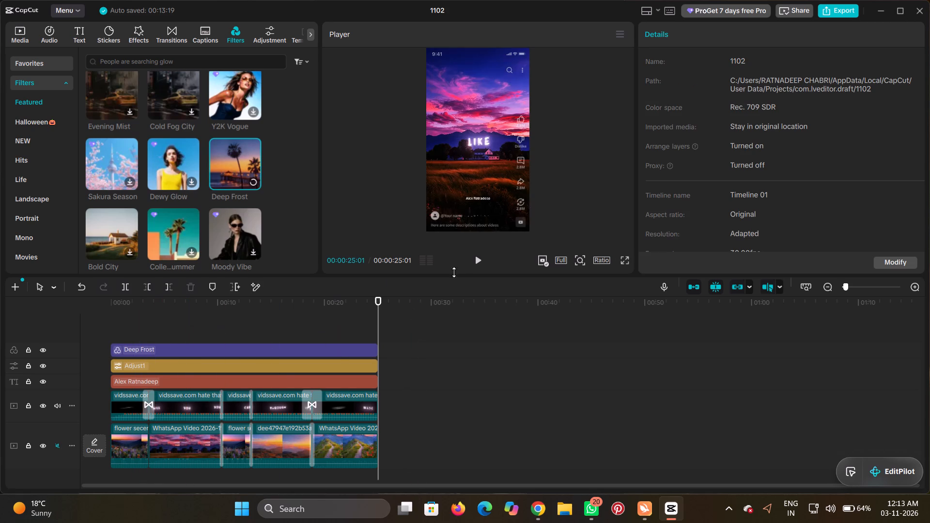
click(627, 254)
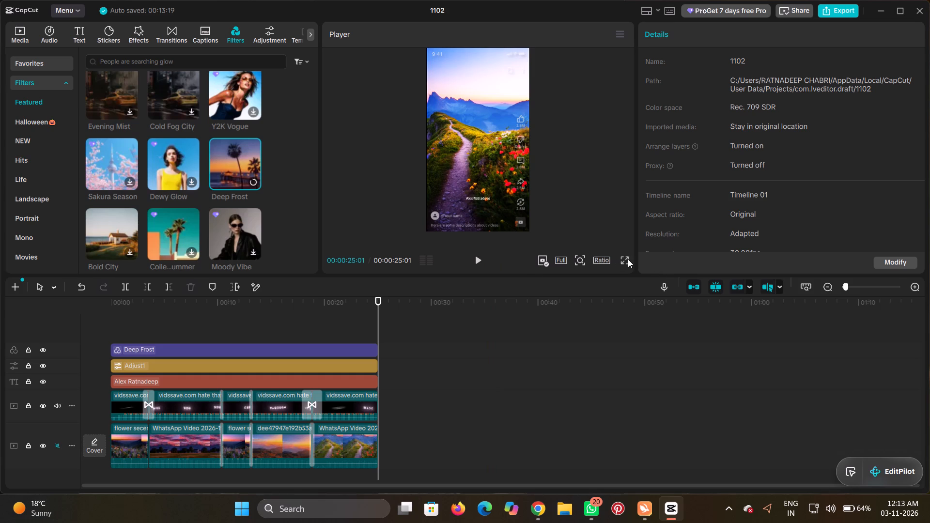
click(627, 259)
click(470, 312)
double_click(473, 309)
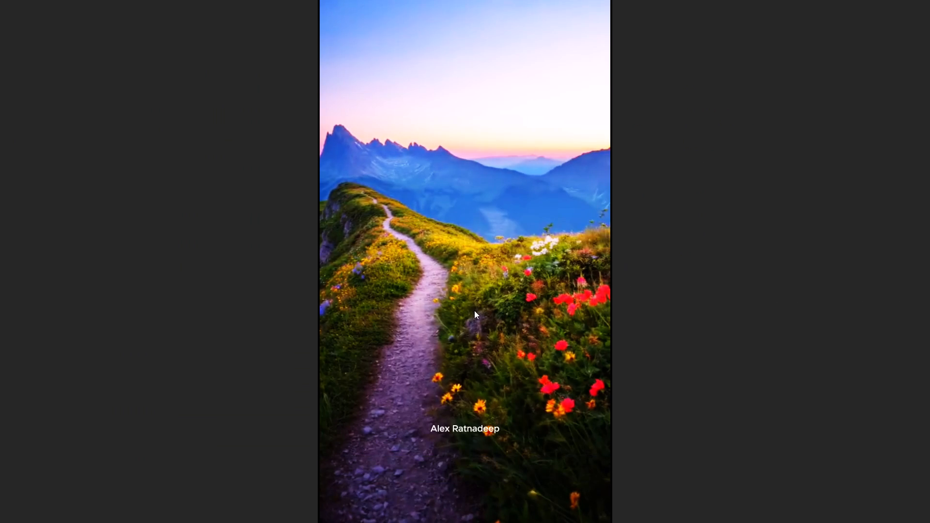
click(298, 465)
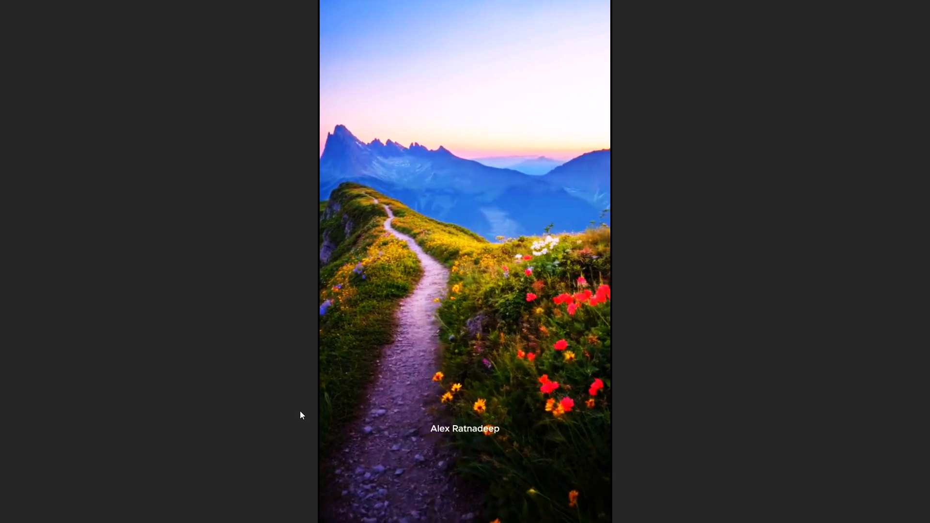
click(929, 2)
double_click(902, 94)
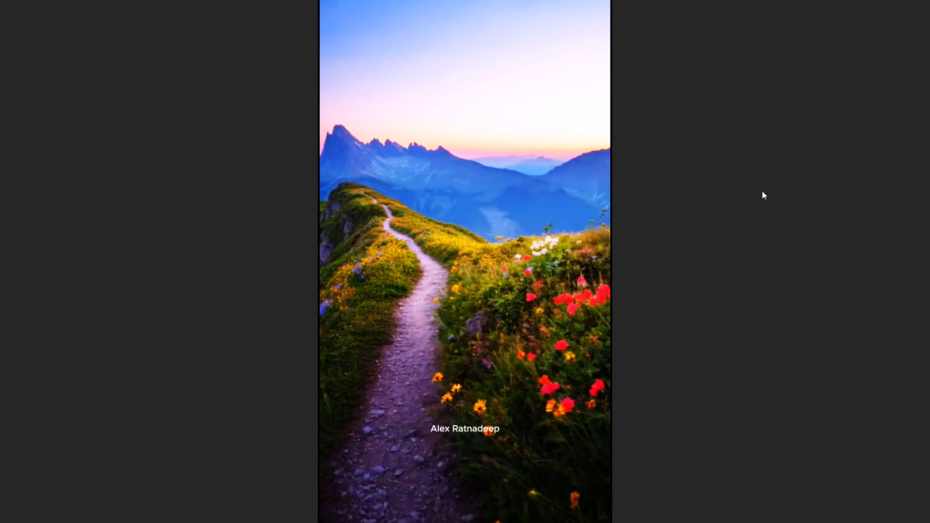
key(Escape)
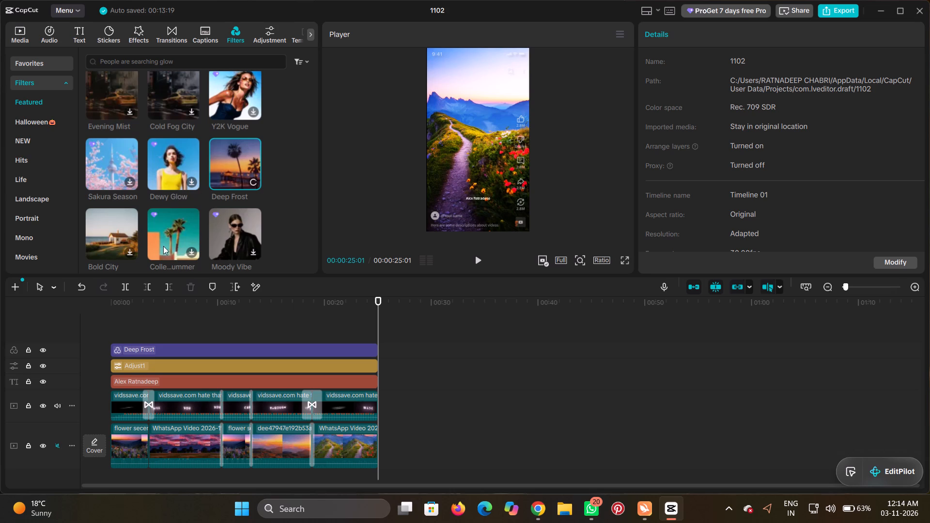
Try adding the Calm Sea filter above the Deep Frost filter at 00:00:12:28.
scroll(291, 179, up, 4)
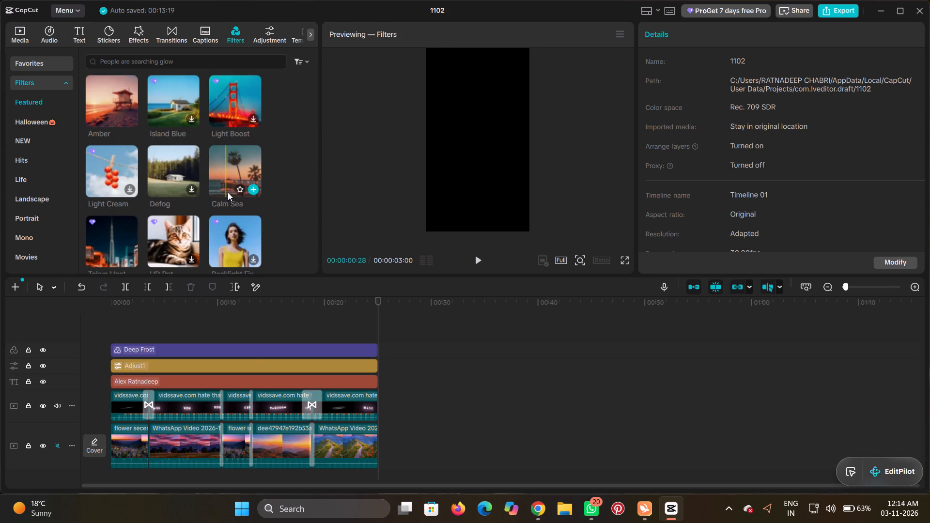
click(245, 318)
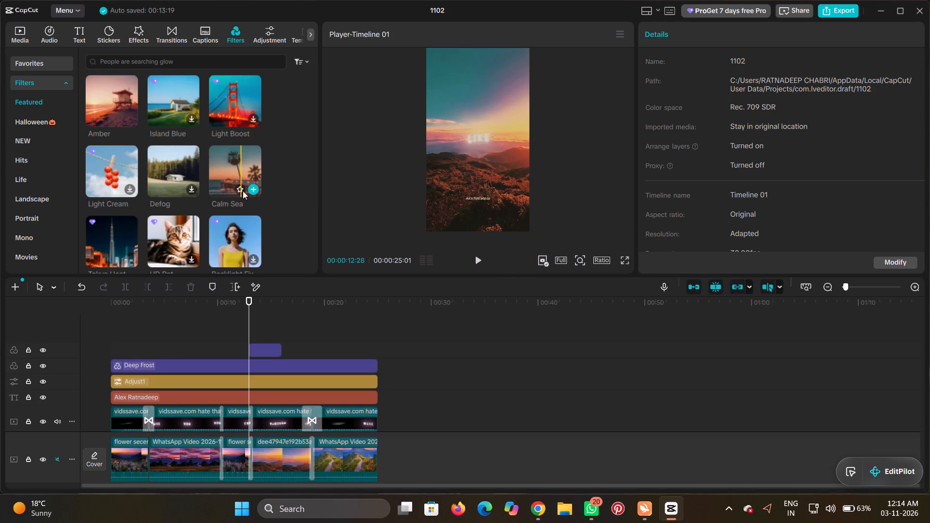
Browse further through the Featured filters and download the Neon Blade filter.
scroll(252, 195, down, 4)
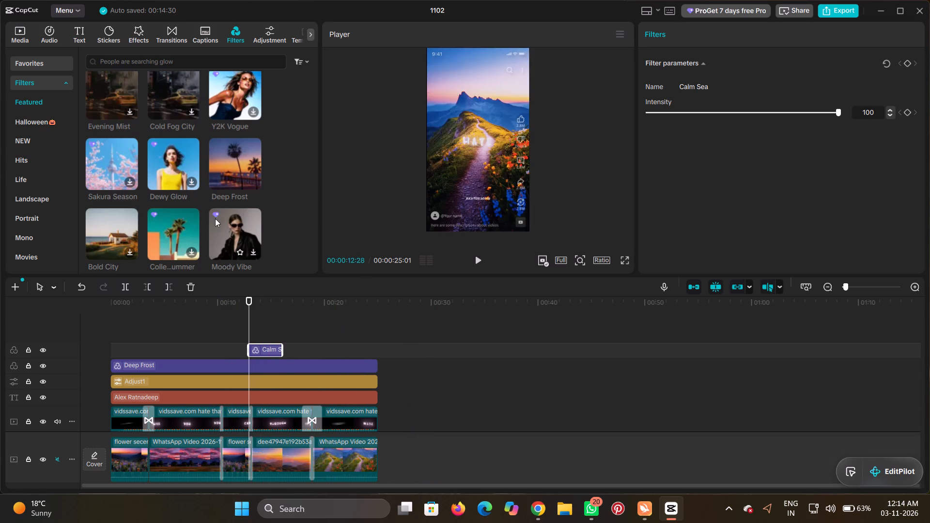
scroll(213, 221, down, 2)
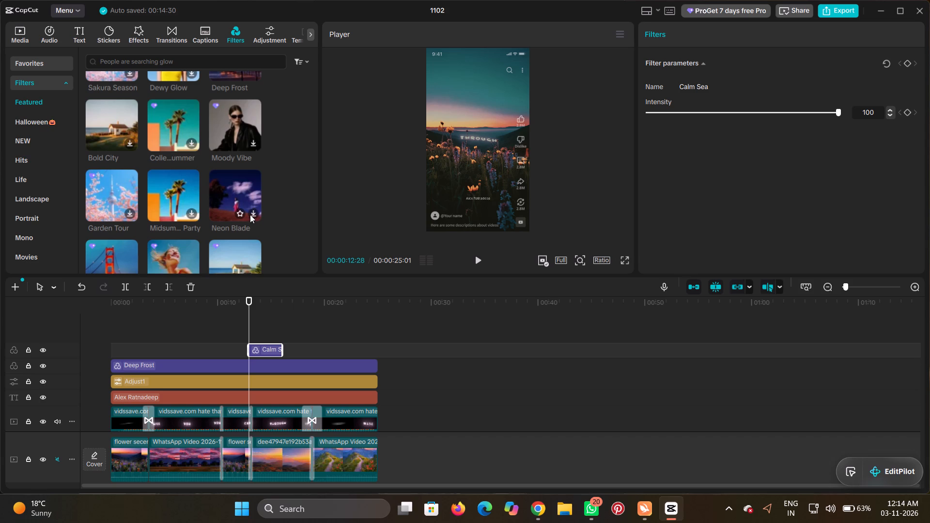
click(255, 215)
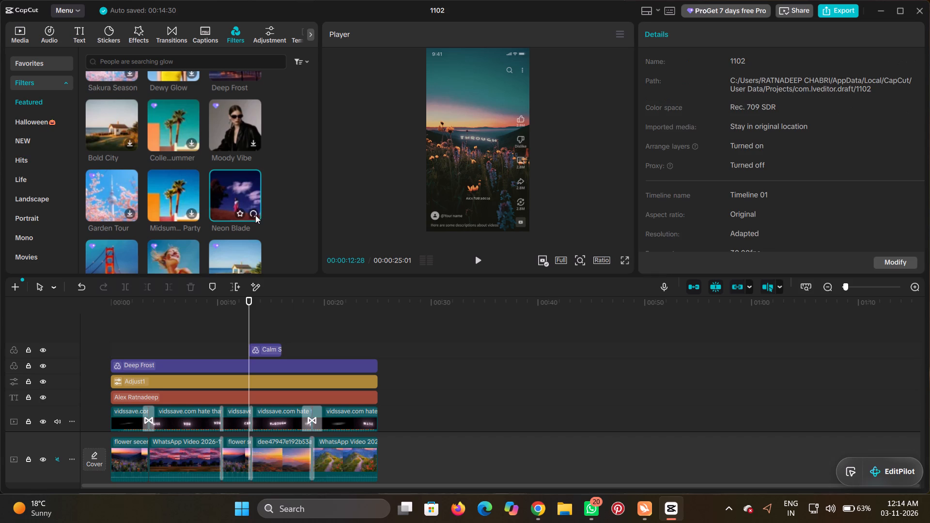
Look through the Featured filters beyond Neon Blade for another suitable look.
scroll(251, 205, down, 2)
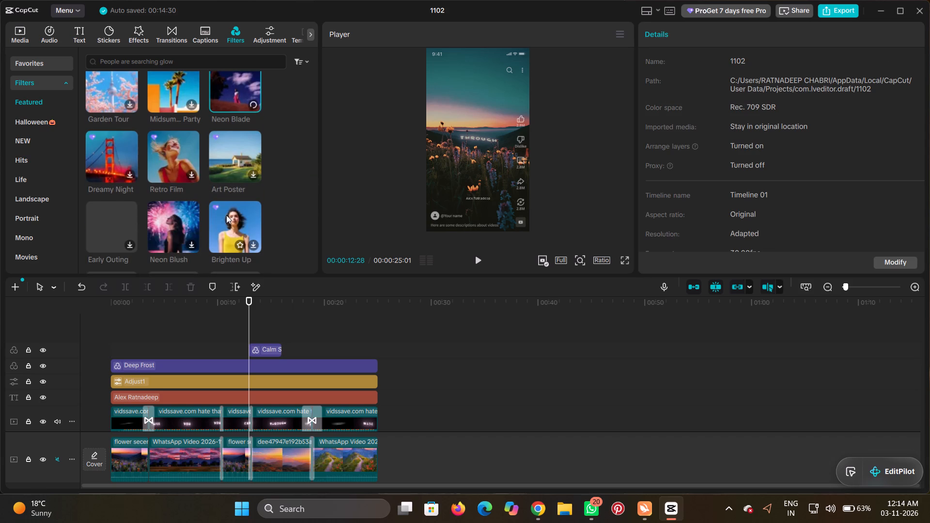
scroll(191, 223, down, 2)
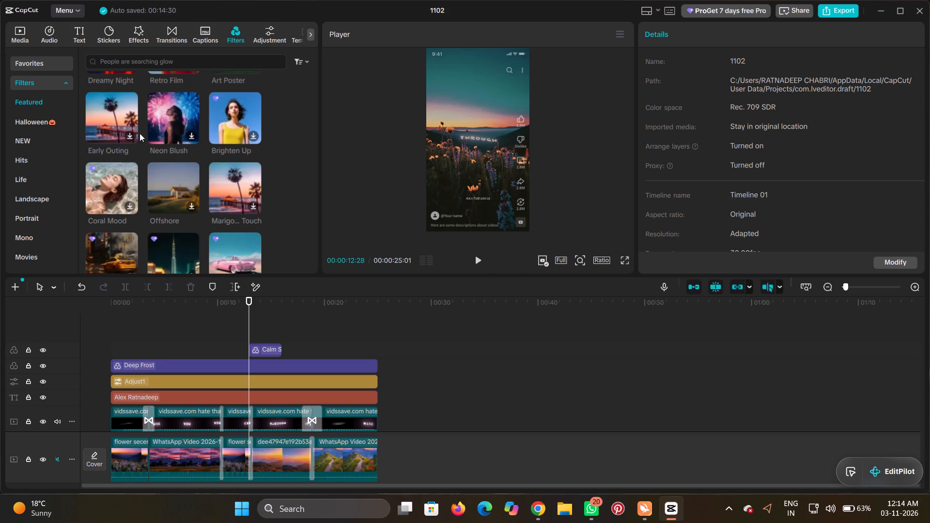
scroll(224, 180, up, 1)
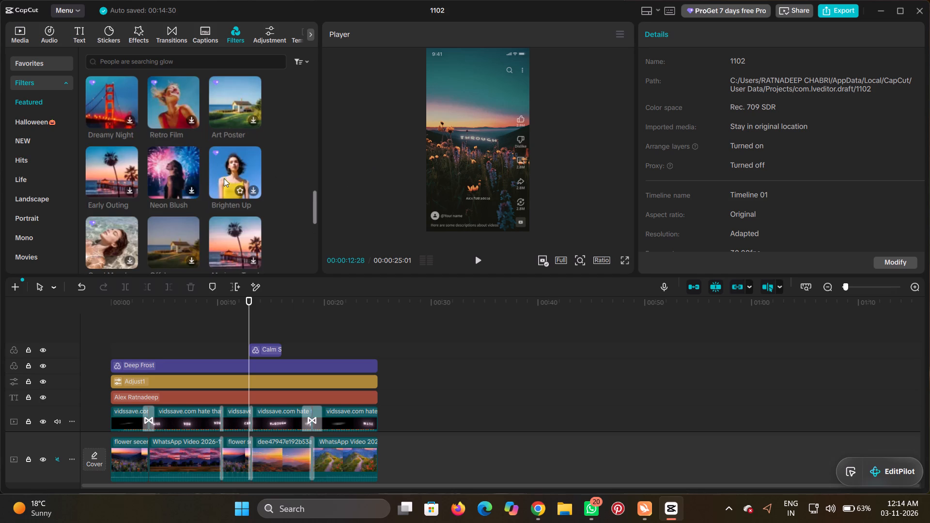
scroll(239, 191, down, 2)
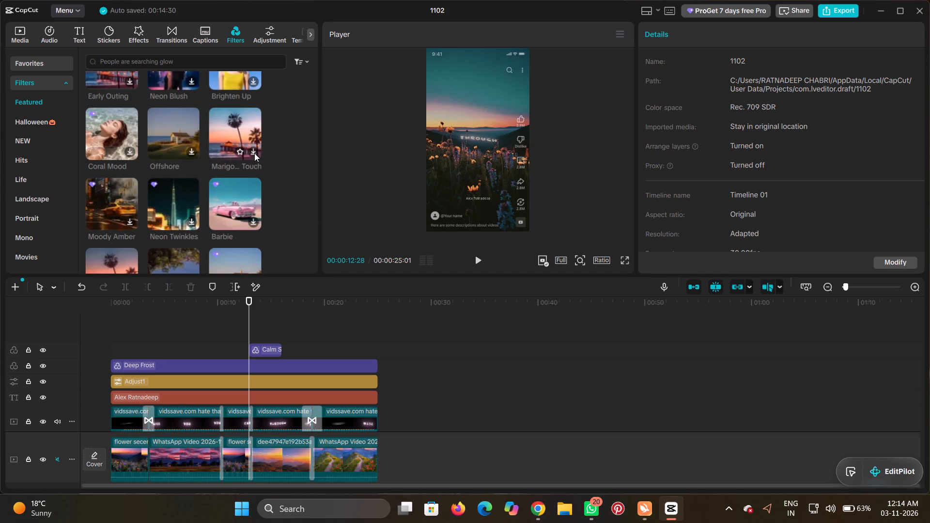
scroll(253, 154, down, 1)
scroll(246, 151, up, 2)
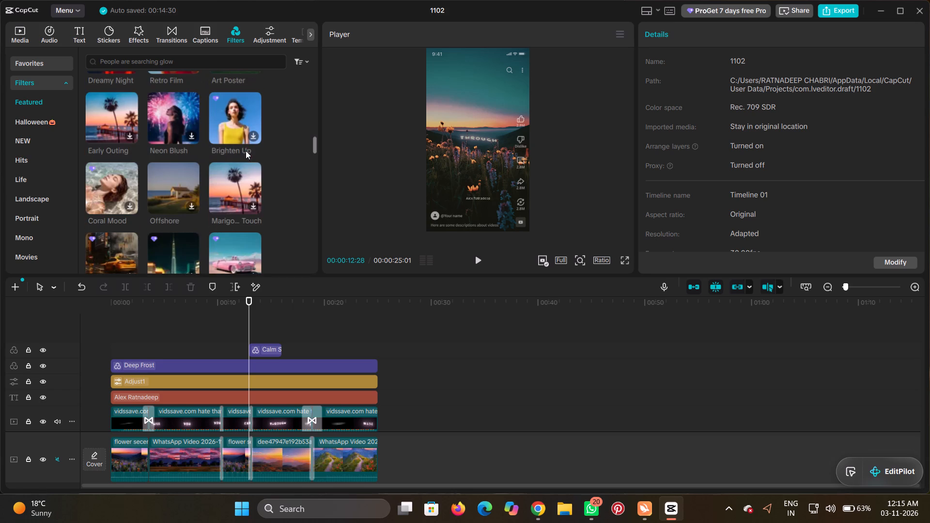
scroll(244, 155, up, 2)
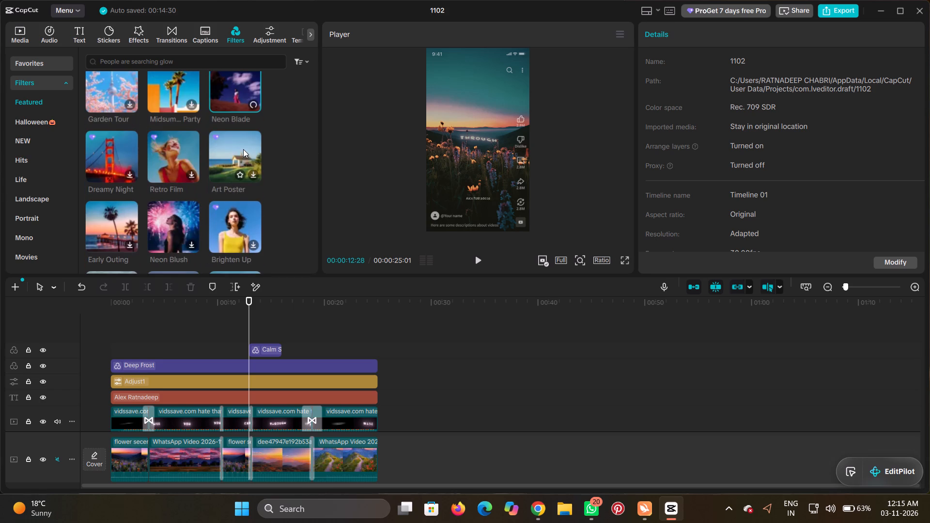
scroll(262, 167, down, 1)
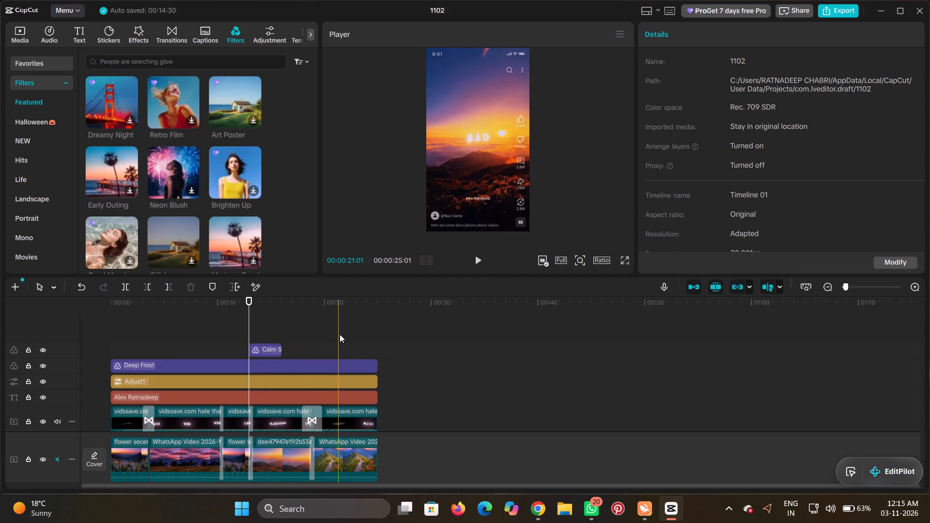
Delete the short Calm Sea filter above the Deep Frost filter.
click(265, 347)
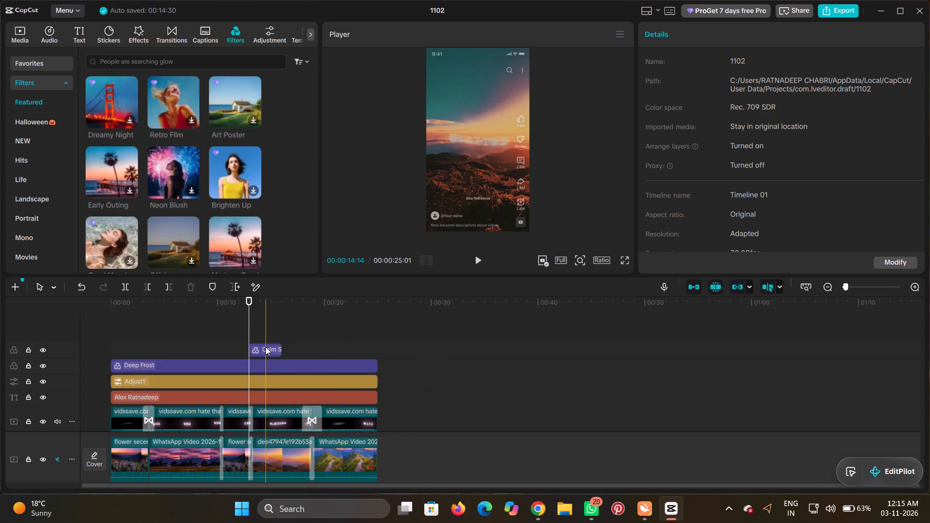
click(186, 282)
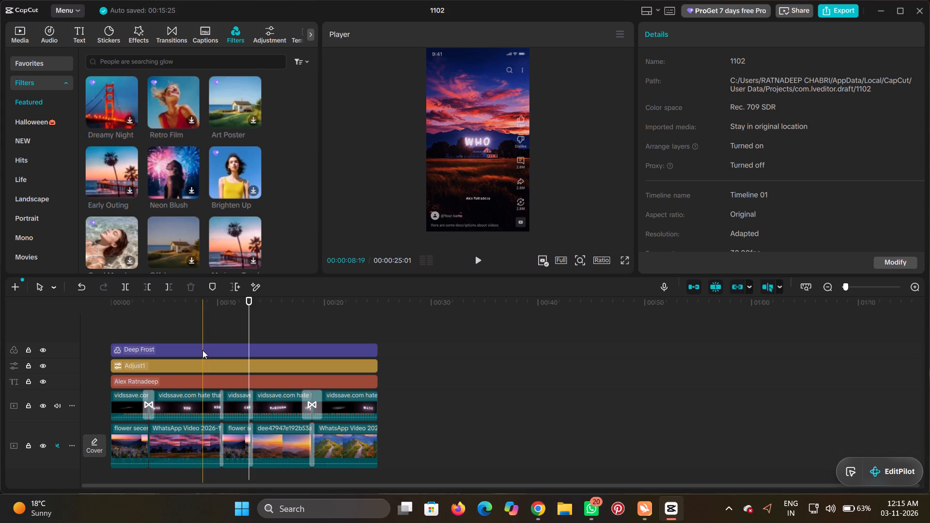
Play the video from 00:00:00:19 to review the Deep Frost filter, and find that filter again among the Featured filters.
click(202, 350)
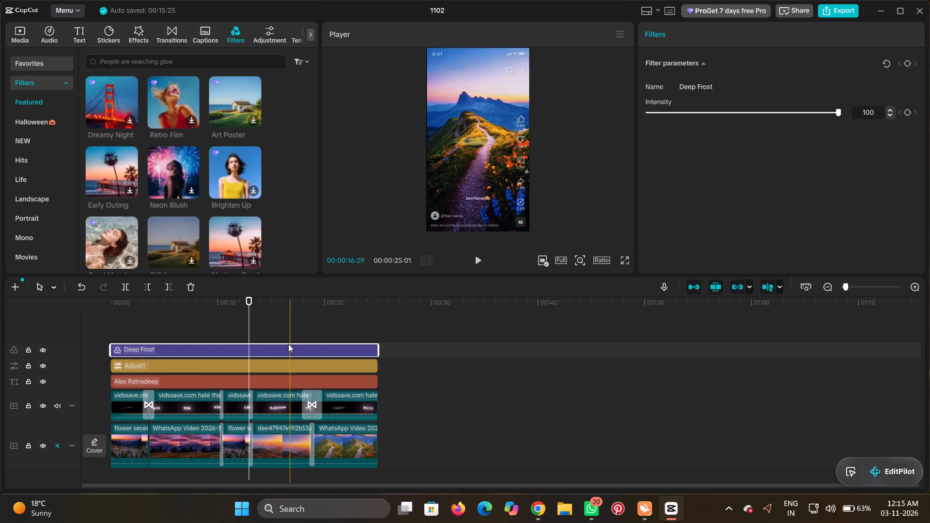
click(117, 326)
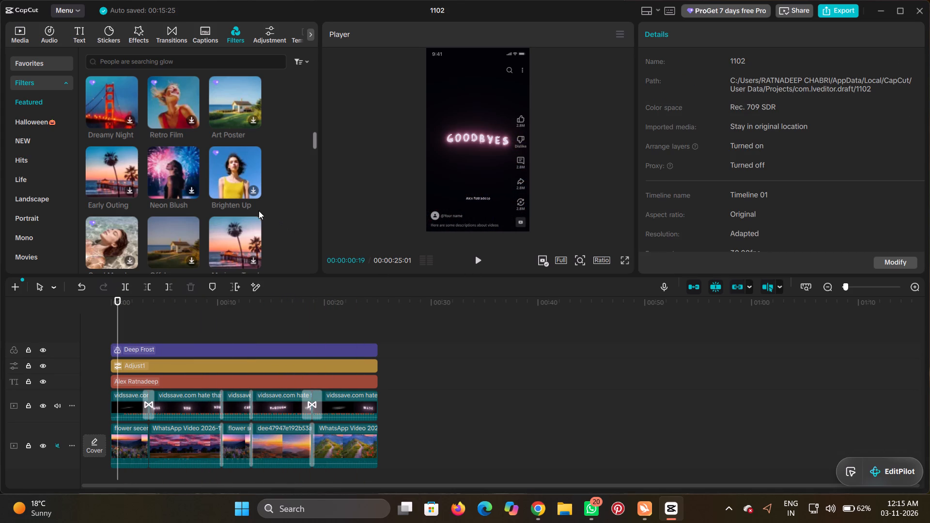
scroll(255, 208, up, 5)
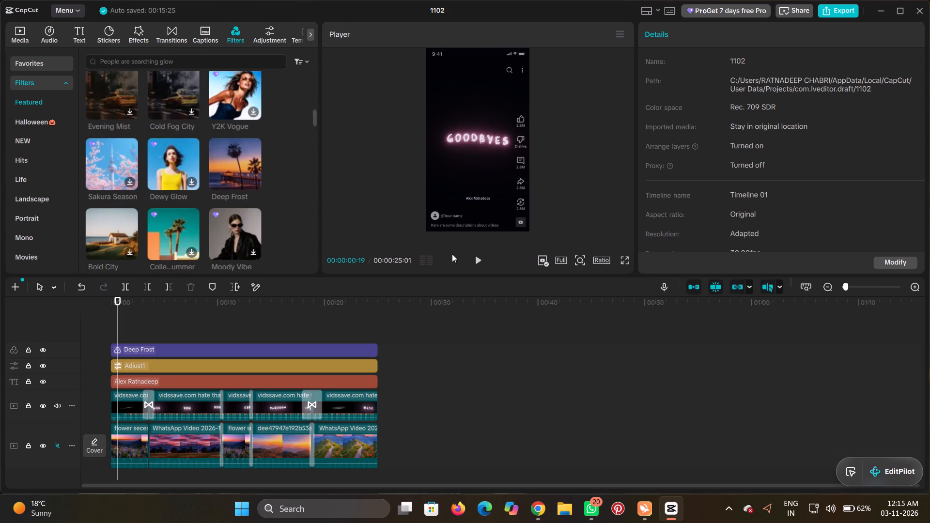
click(478, 258)
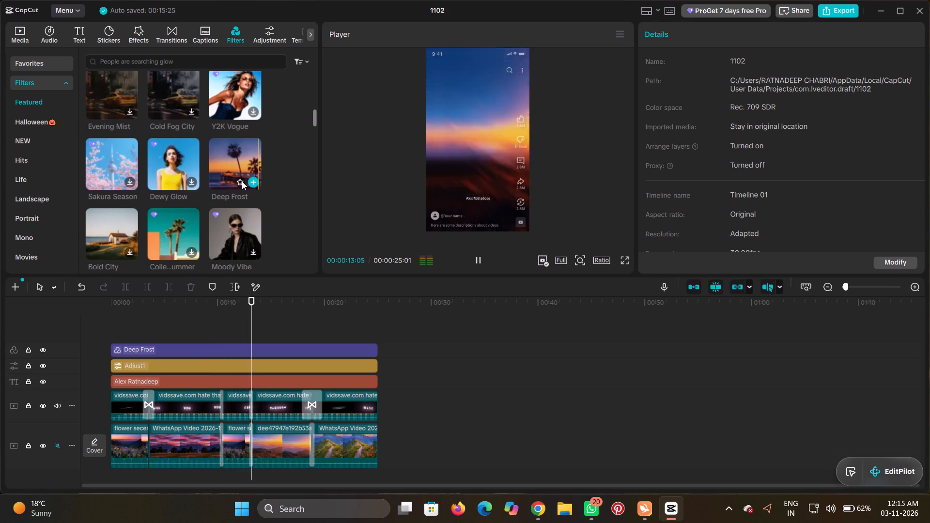
Mark the Deep Frost filter as a favorite.
click(238, 181)
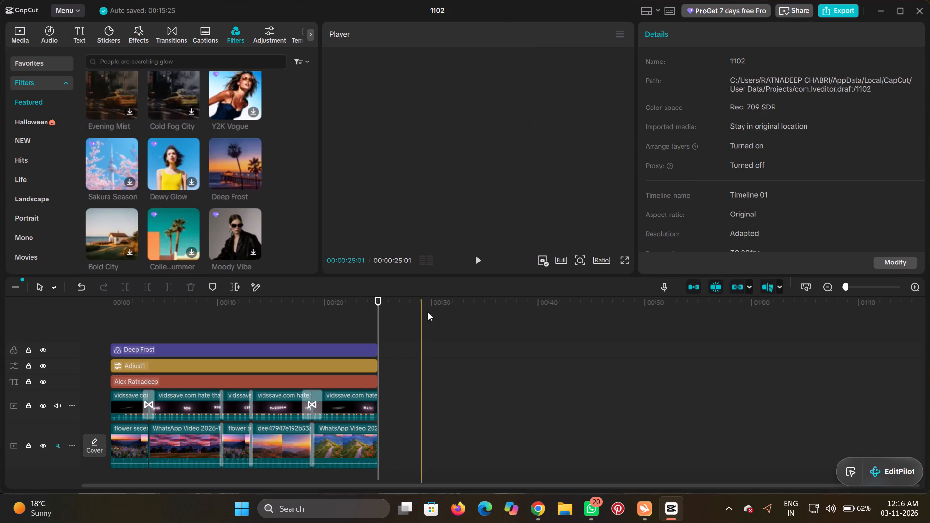
Open the export settings and rename the exported video as "shorts 1".
click(833, 7)
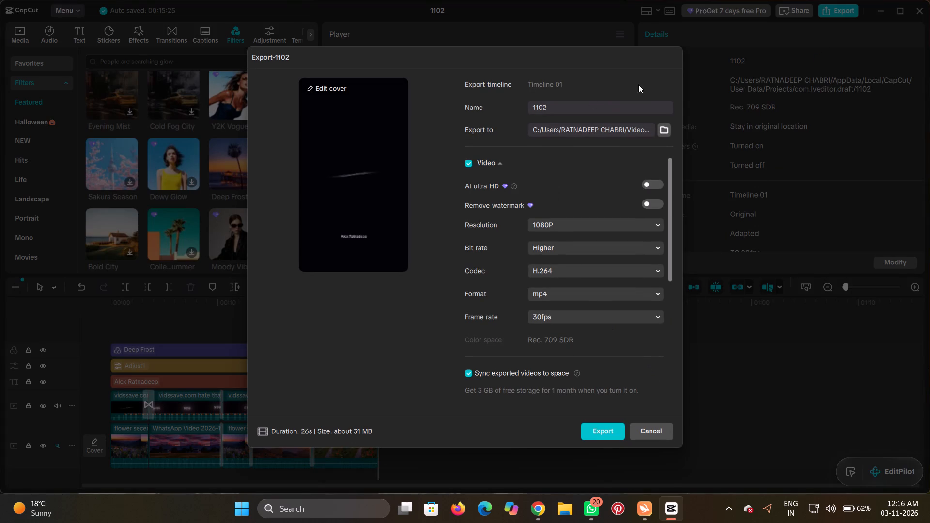
click(590, 106)
key(BackSpace)
key(BackSpace)
key(BackSpace)
key(BackSpace)
key(BackSpace)
key(BackSpace)
key(BackSpace)
key(BackSpace)
key(BackSpace)
key(BackSpace)
key(BackSpace)
key(BackSpace)
key(BackSpace)
key(BackSpace)
key(s)
text(horts)
key(space)
key(1)
Turn off the separate MP3 audio export.
scroll(594, 395, down, 3)
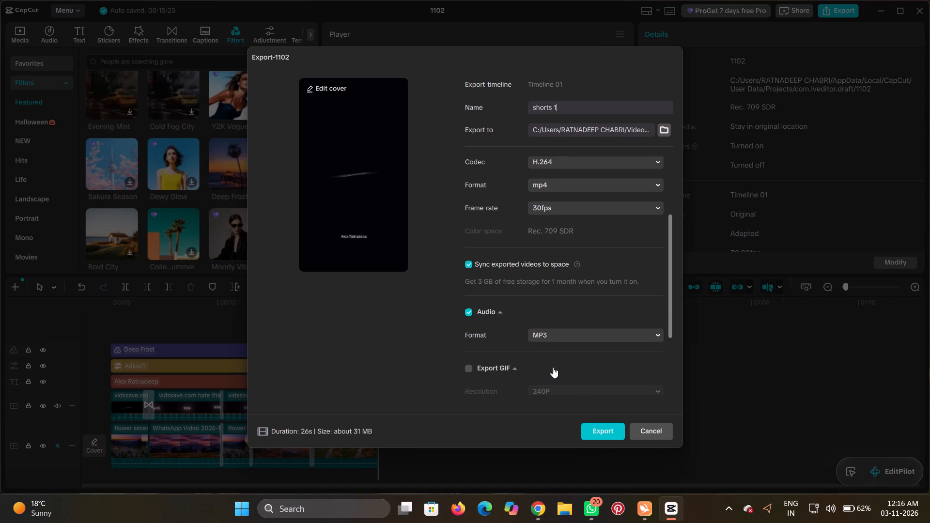
click(465, 310)
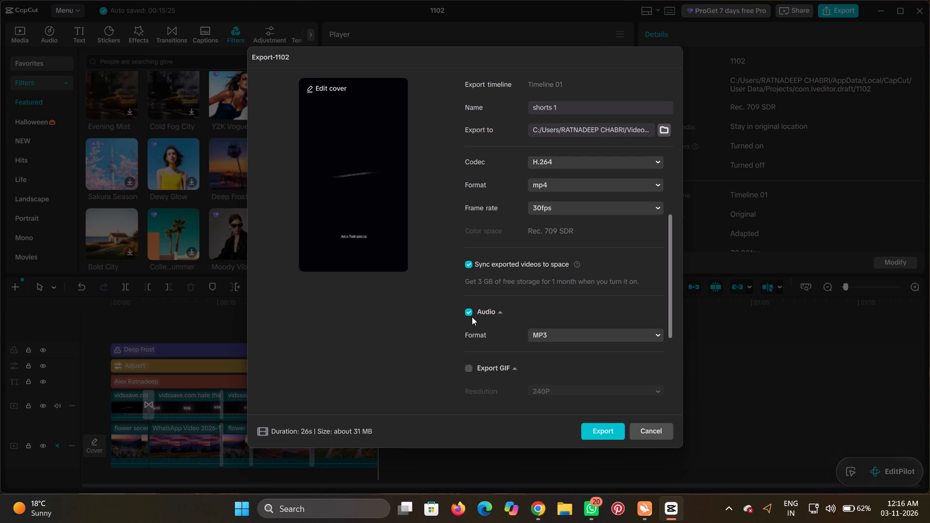
click(471, 310)
Choose 1080P as the export resolution and look over the remaining export options.
scroll(556, 242, up, 2)
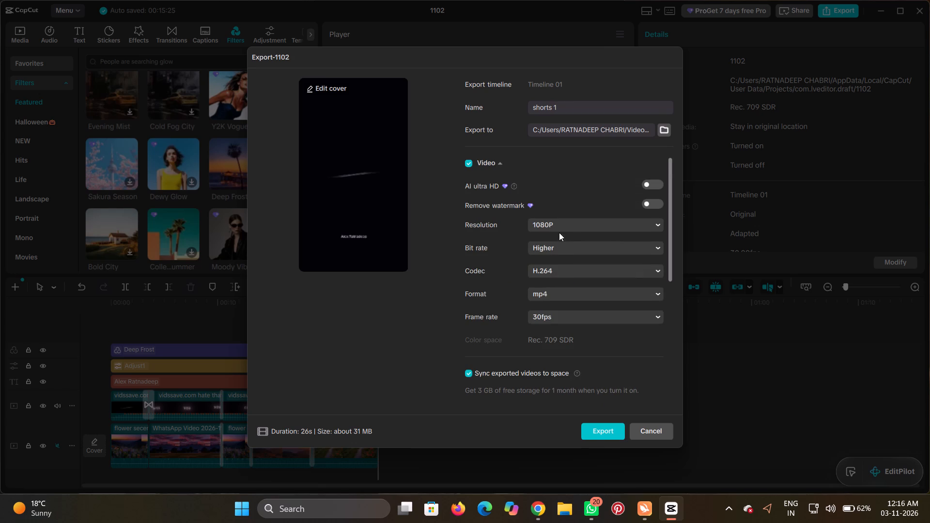
click(643, 232)
click(644, 229)
click(761, 354)
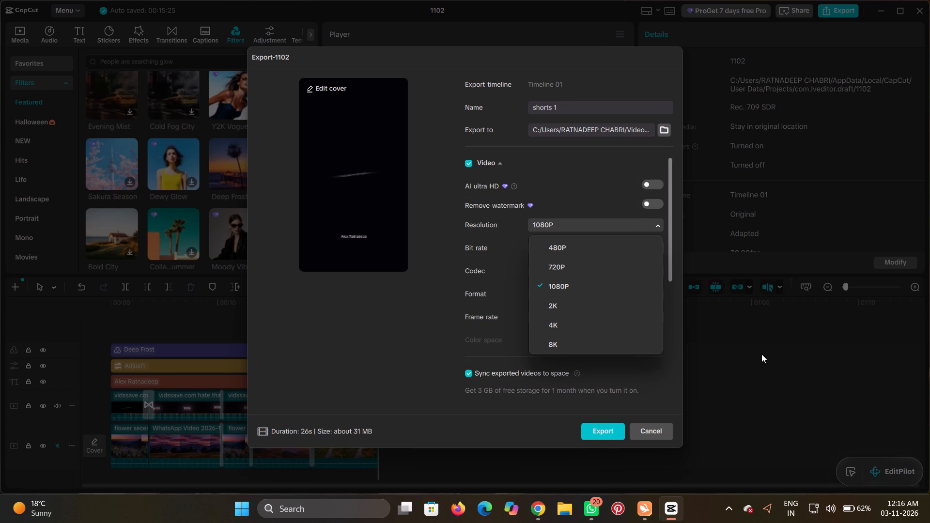
click(563, 282)
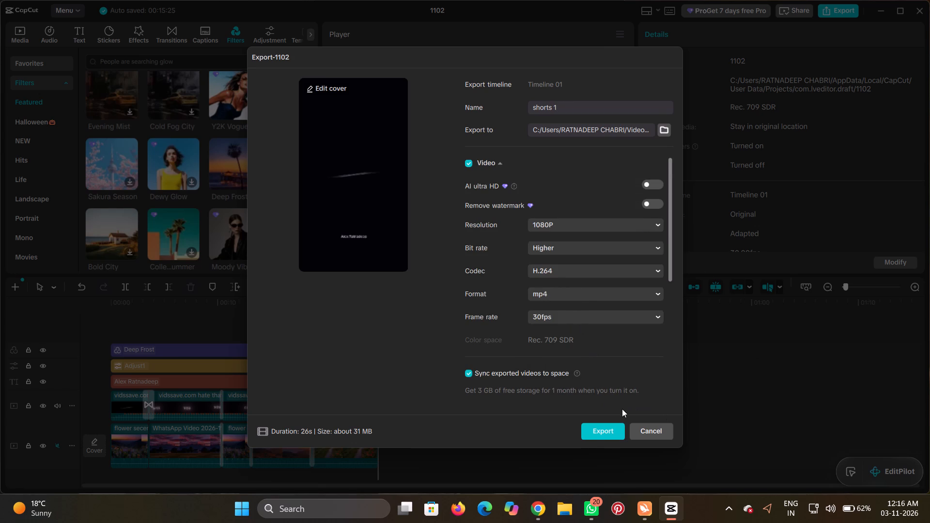
scroll(611, 425, down, 1)
scroll(609, 384, down, 7)
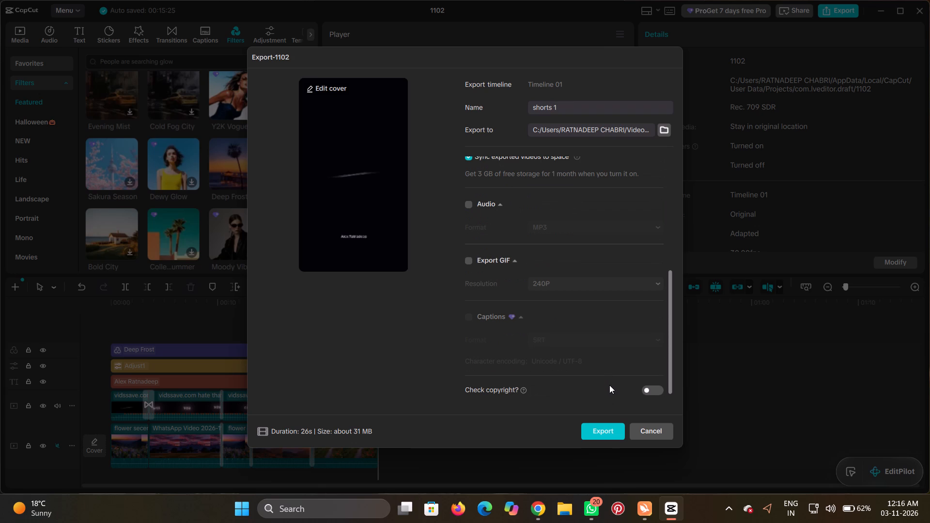
scroll(609, 385, up, 4)
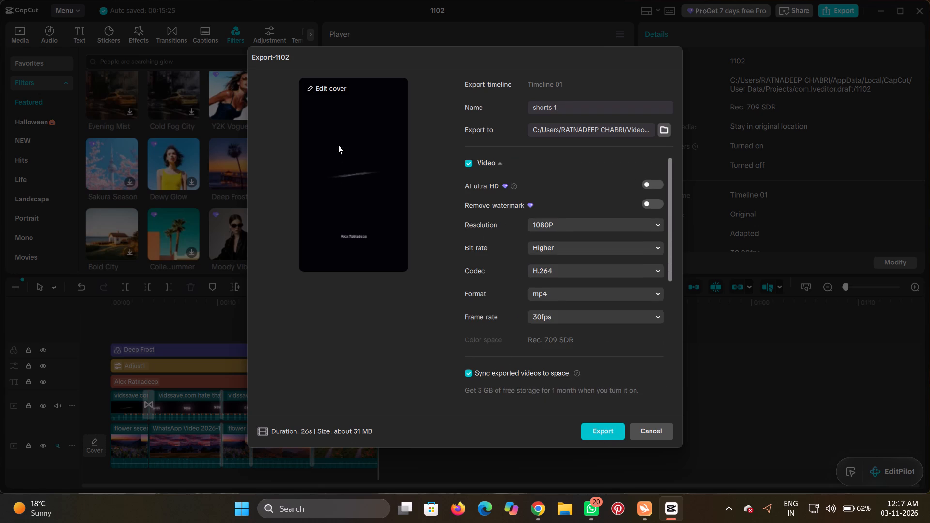
Open the export cover selection and scrub through the video's scenes to pick a frame for the cover.
drag(314, 84, 314, 89)
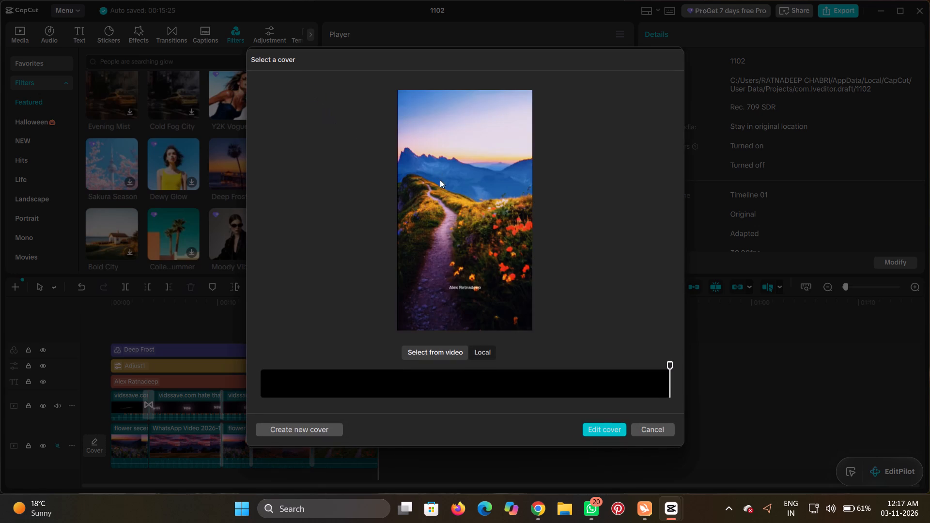
drag(329, 367, 330, 368)
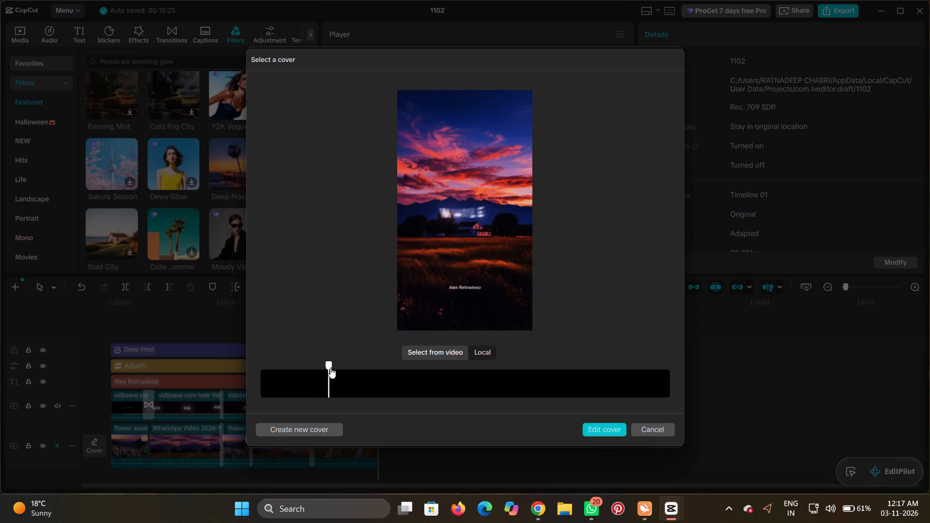
drag(330, 368, 401, 376)
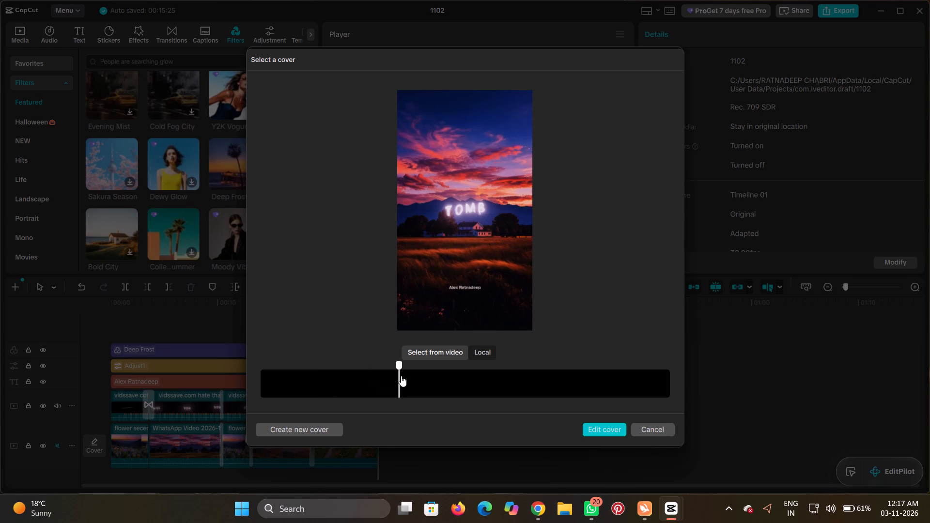
drag(401, 376, 509, 382)
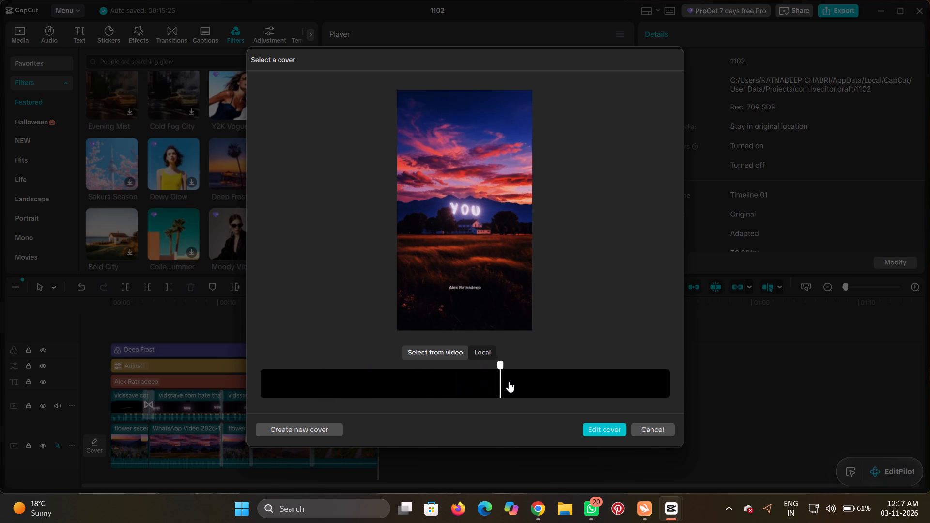
drag(509, 382, 566, 385)
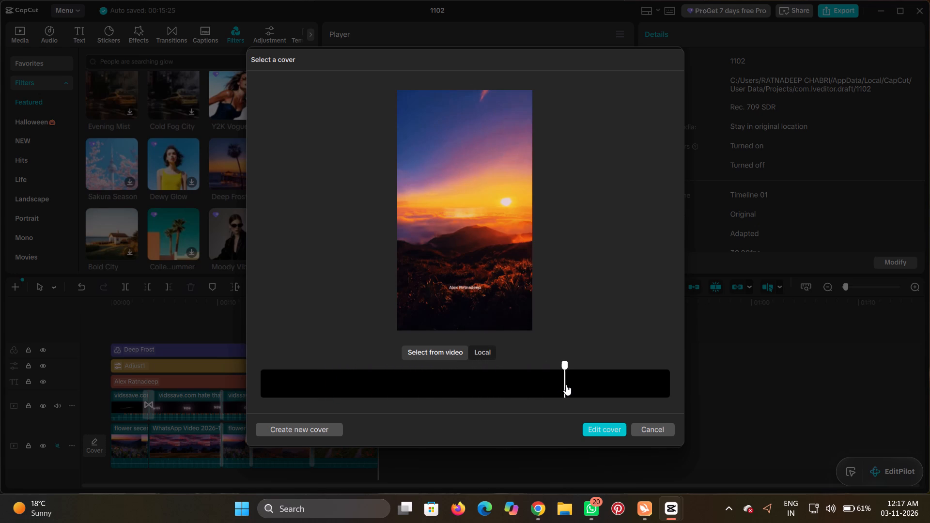
drag(566, 385, 574, 369)
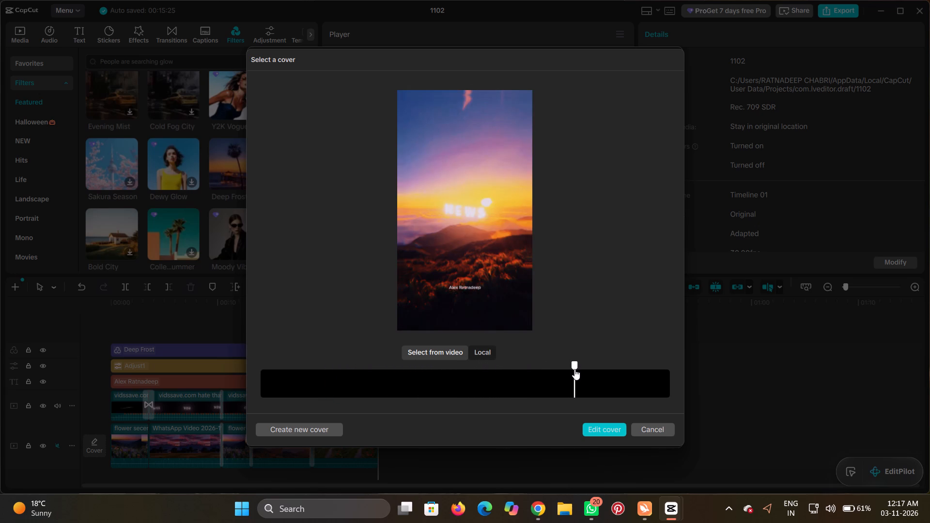
drag(574, 369, 564, 302)
click(450, 399)
click(455, 389)
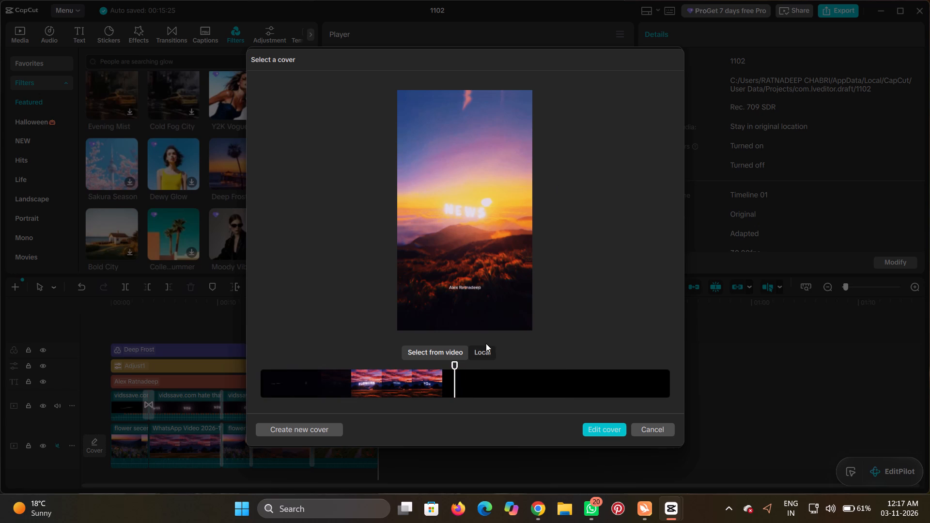
drag(465, 379, 483, 380)
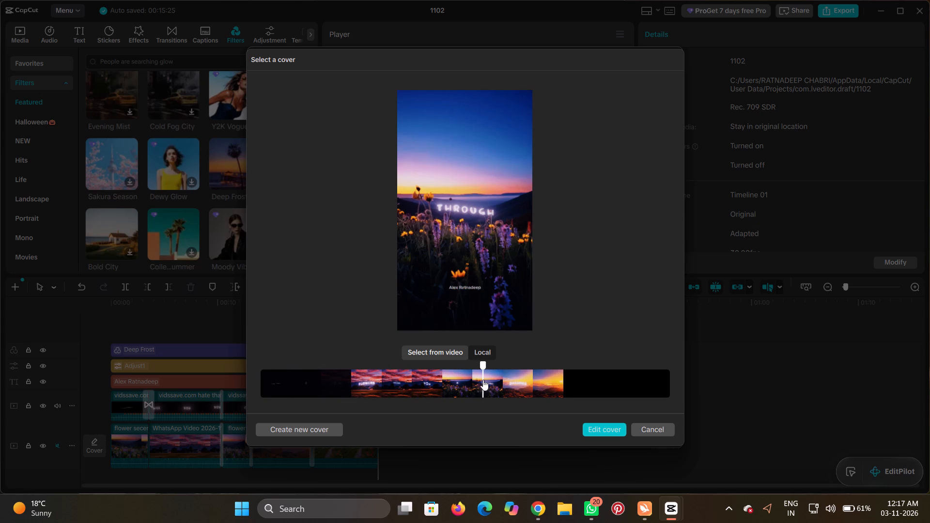
drag(483, 380, 539, 380)
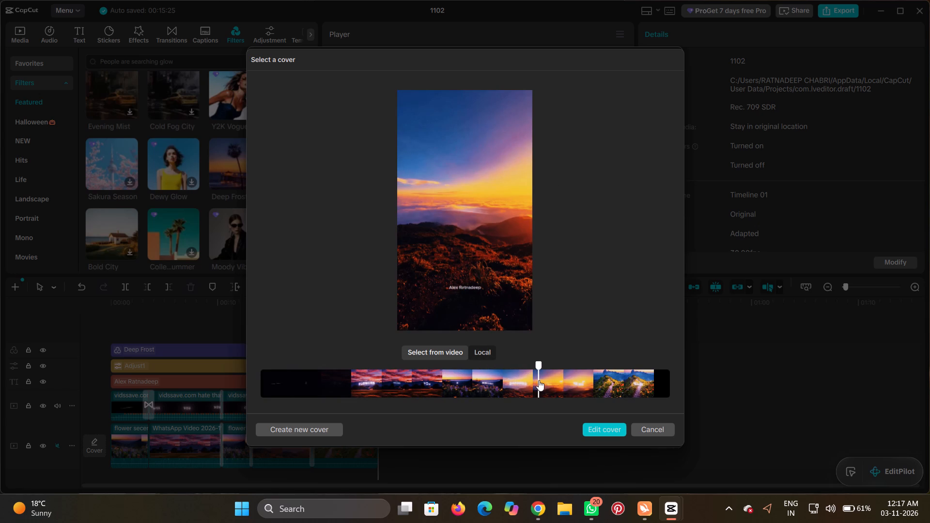
drag(539, 380, 612, 381)
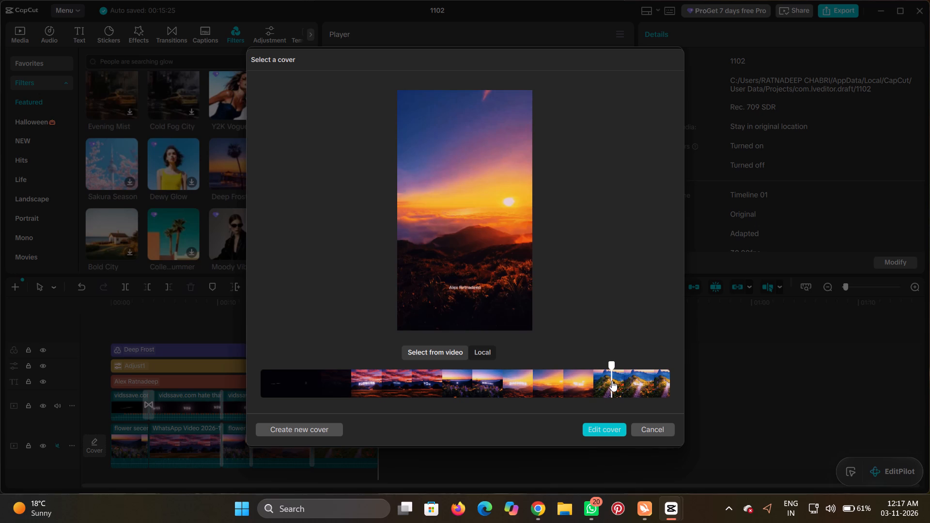
drag(612, 381, 594, 381)
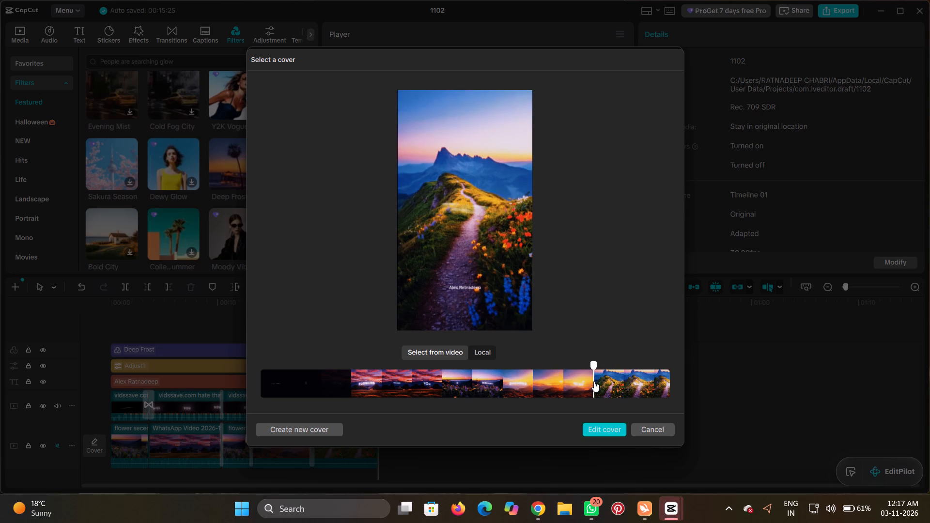
drag(594, 381, 569, 382)
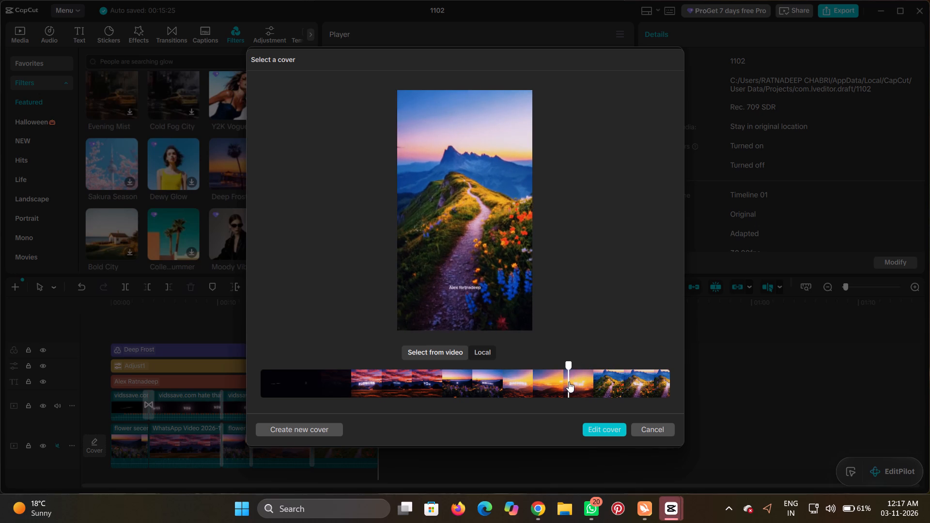
drag(569, 382, 554, 384)
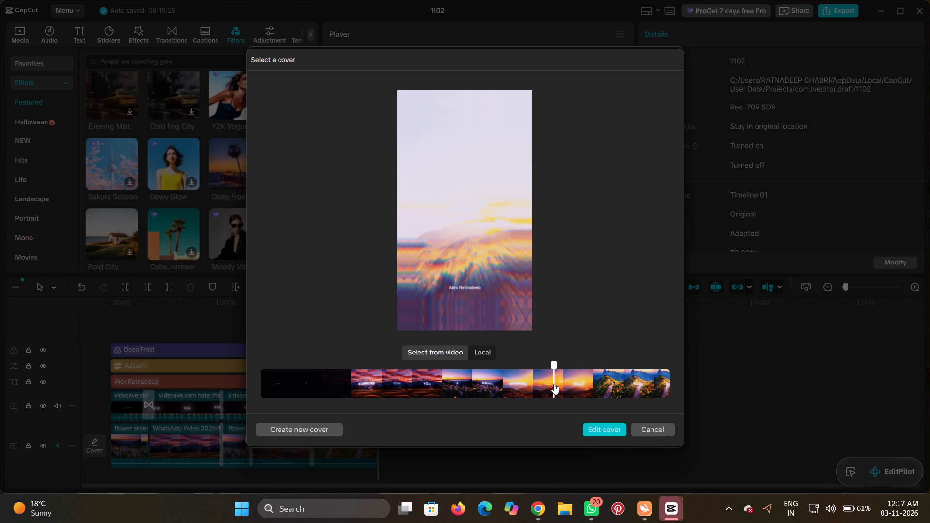
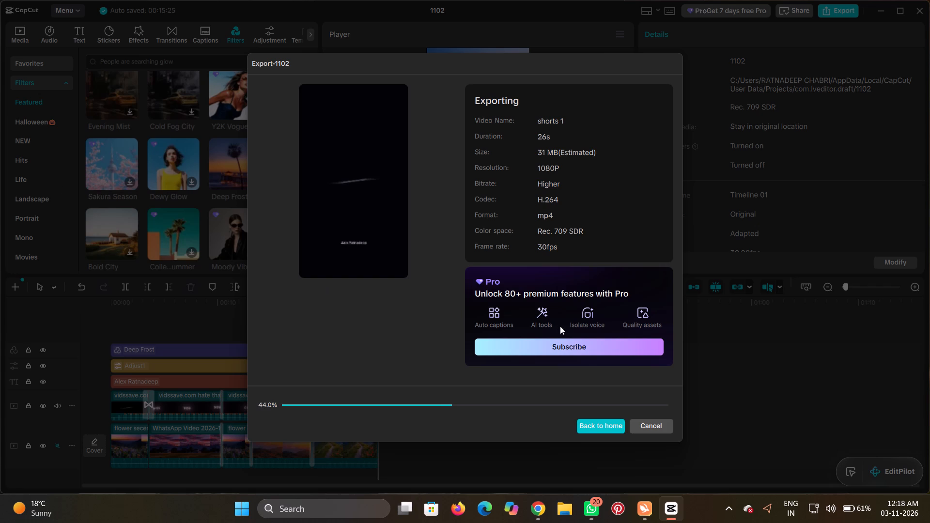
Stop the video export that is in progress and return to the export settings.
click(651, 424)
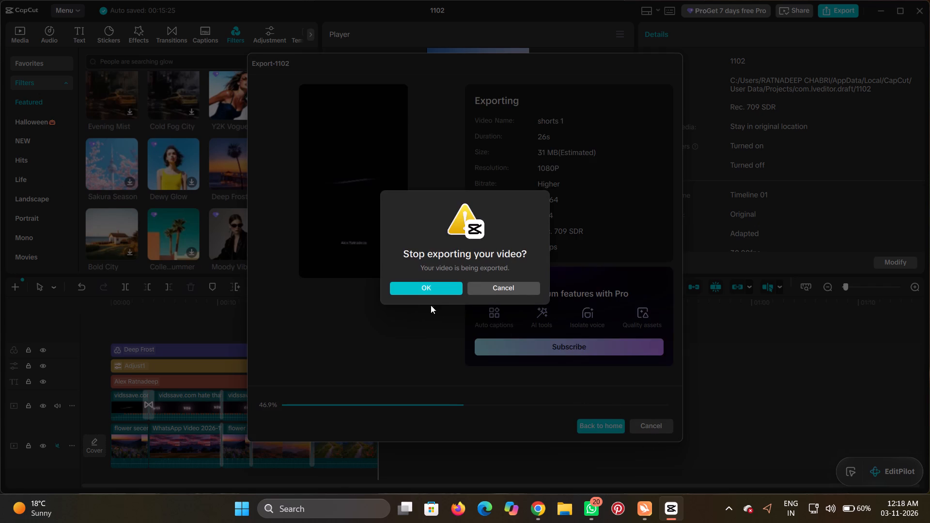
click(419, 284)
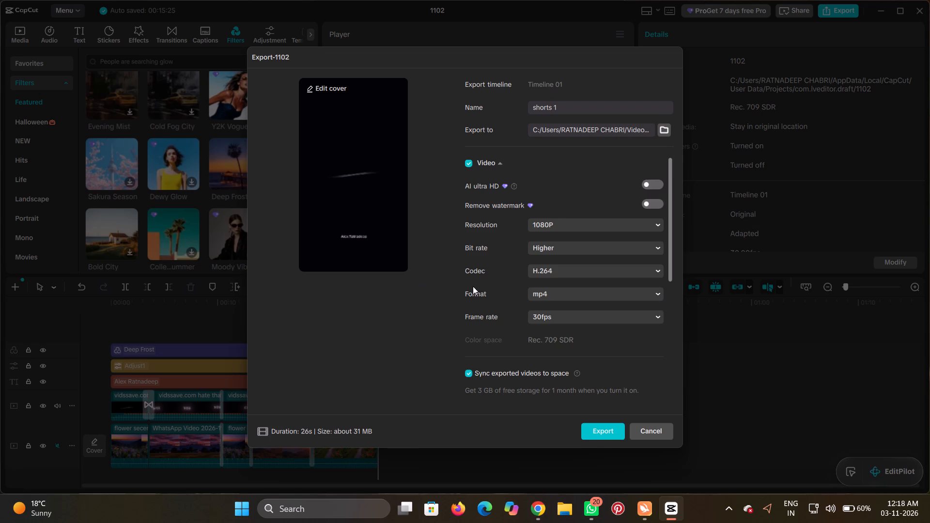
Set the export location to the "shorts" folder inside Videos > YT Shorts edit and export the video there.
click(666, 128)
click(385, 167)
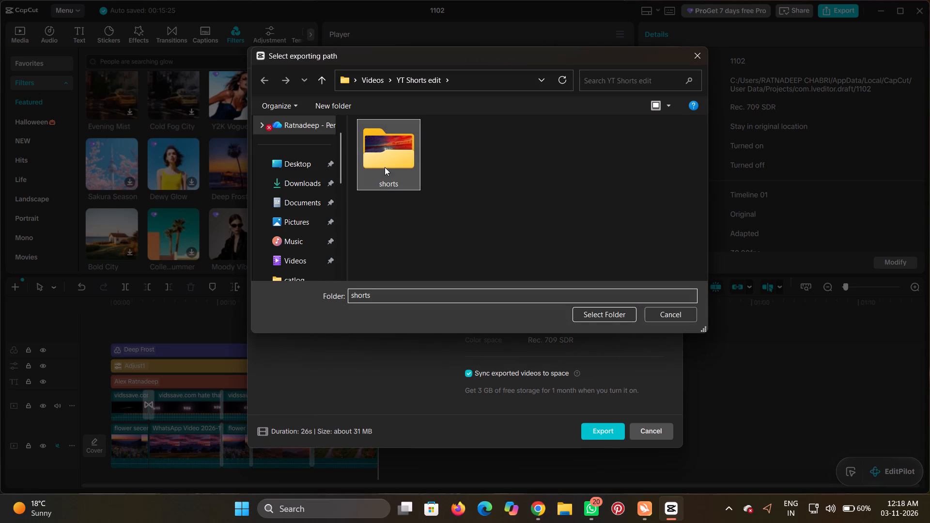
click(616, 310)
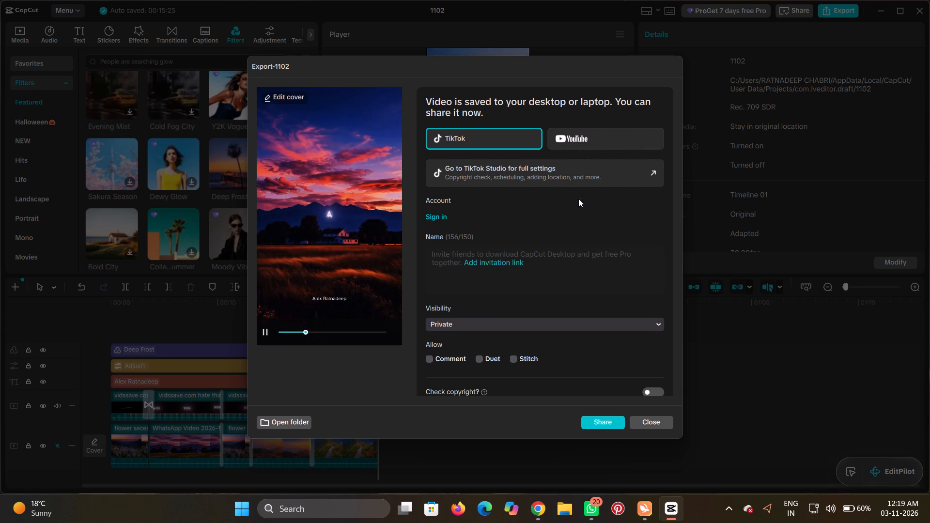
Look over the sharing options for the exported video and close the export window without sharing.
scroll(568, 215, down, 6)
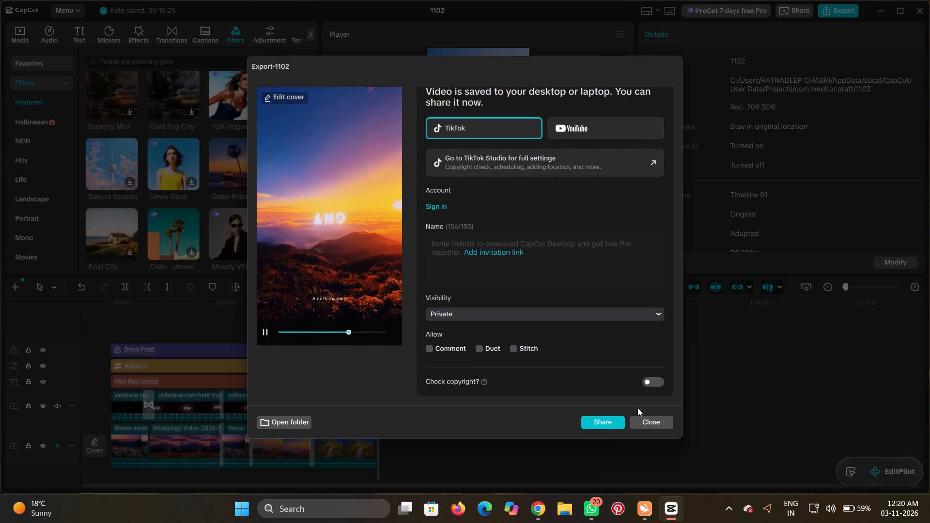
click(659, 426)
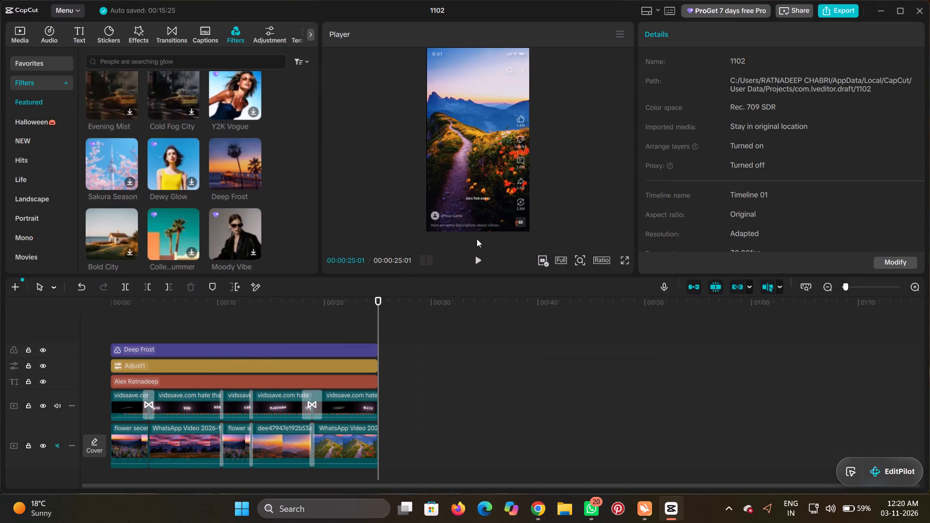
Minimize the video editor and launch Kuro from the desktop.
drag(886, 11, 888, 17)
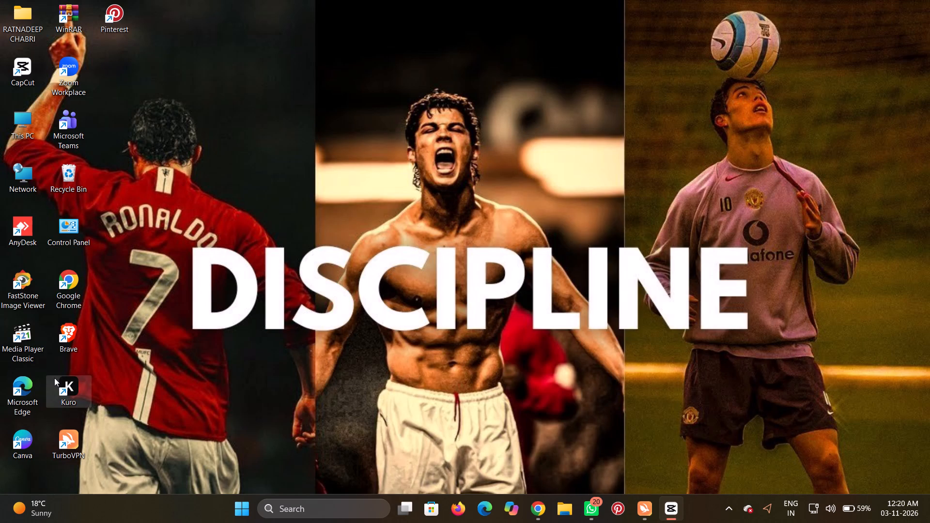
double_click(68, 386)
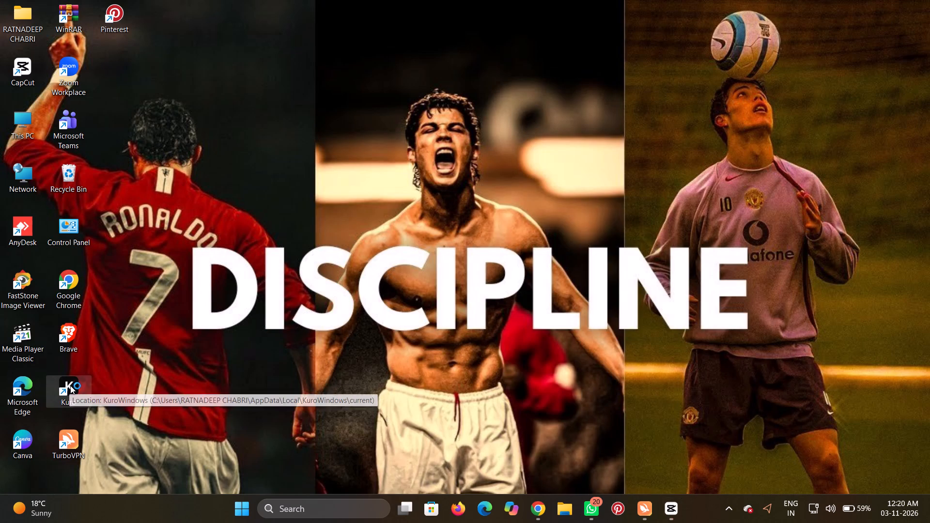